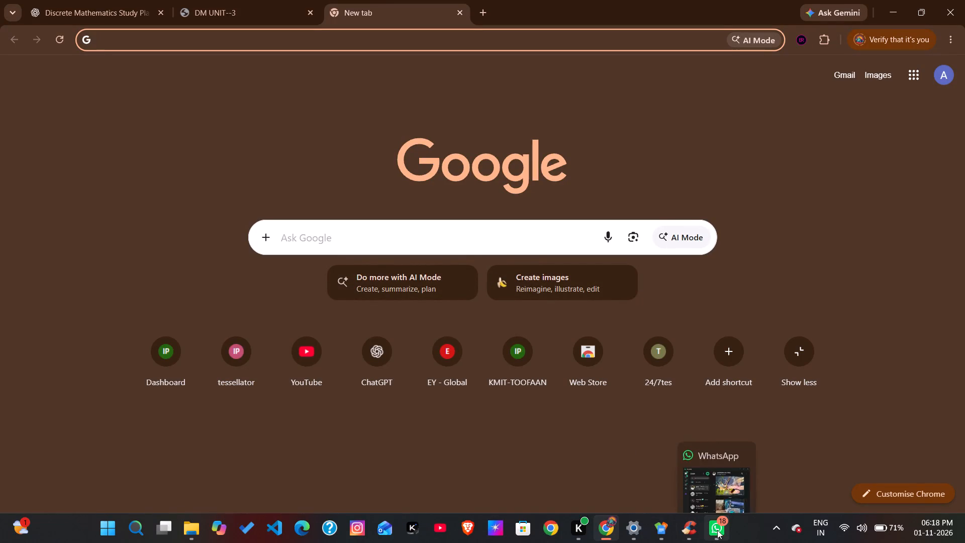
# Close the WhatsApp window.
pyautogui.click(736, 426)
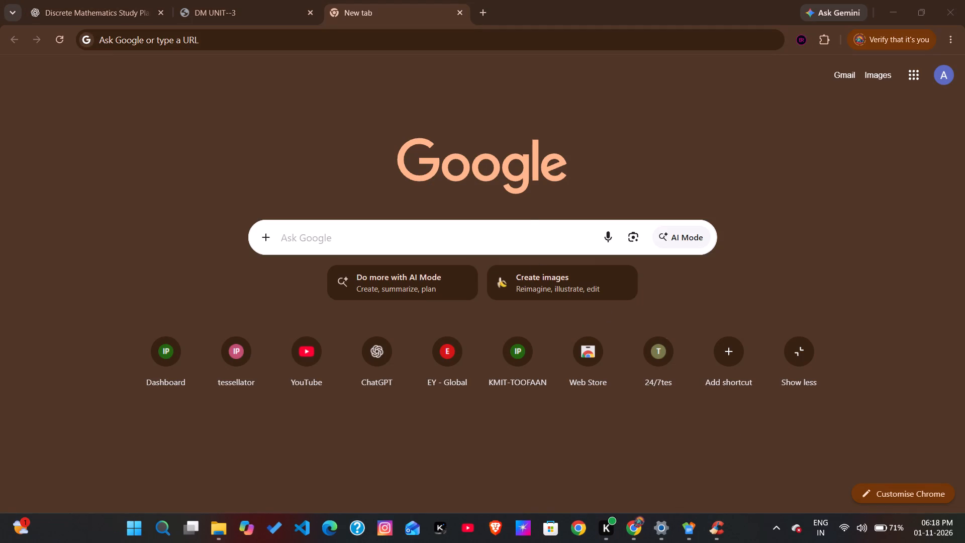
# Search Google for "instagram video download" and open the InDown Instagram Video Downloader result.
pyautogui.click(460, 221)
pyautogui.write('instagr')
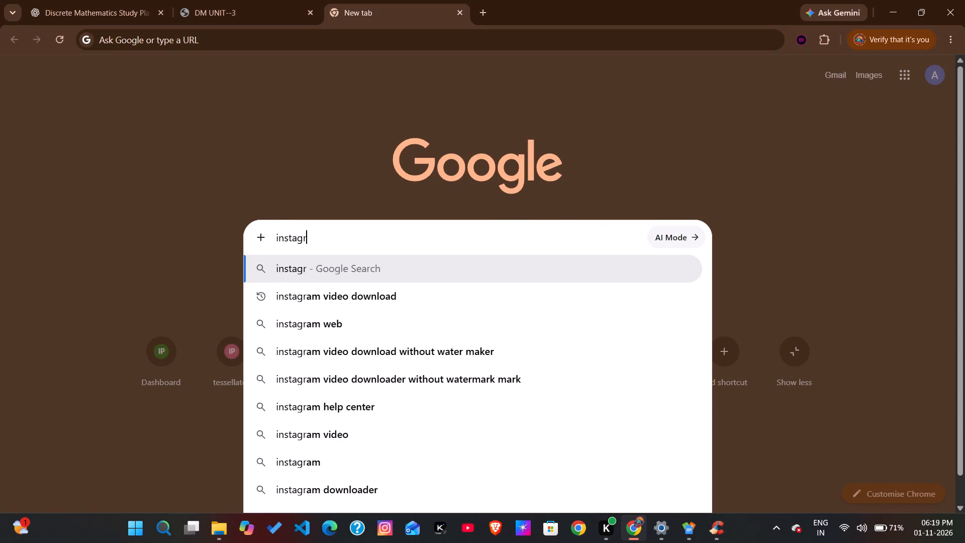
pyautogui.click(513, 300)
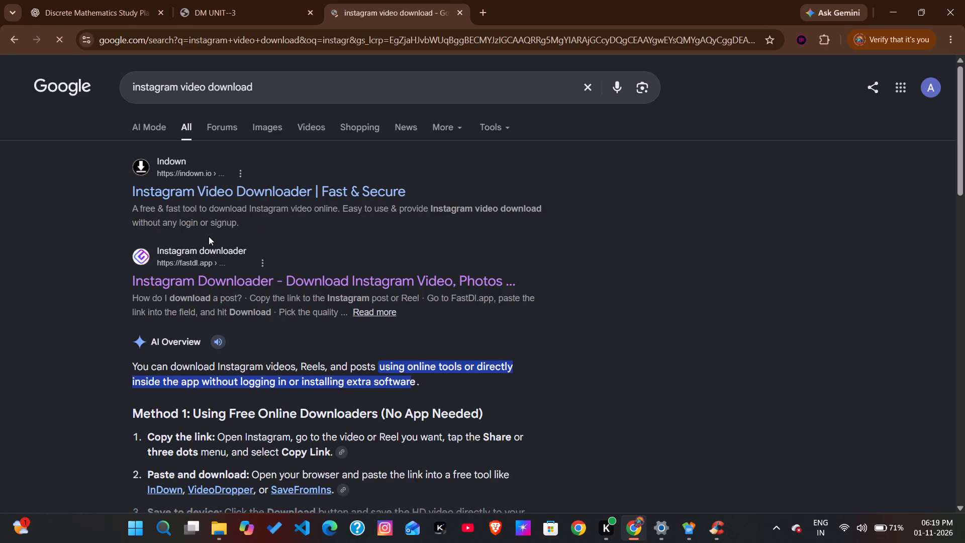
pyautogui.click(240, 192)
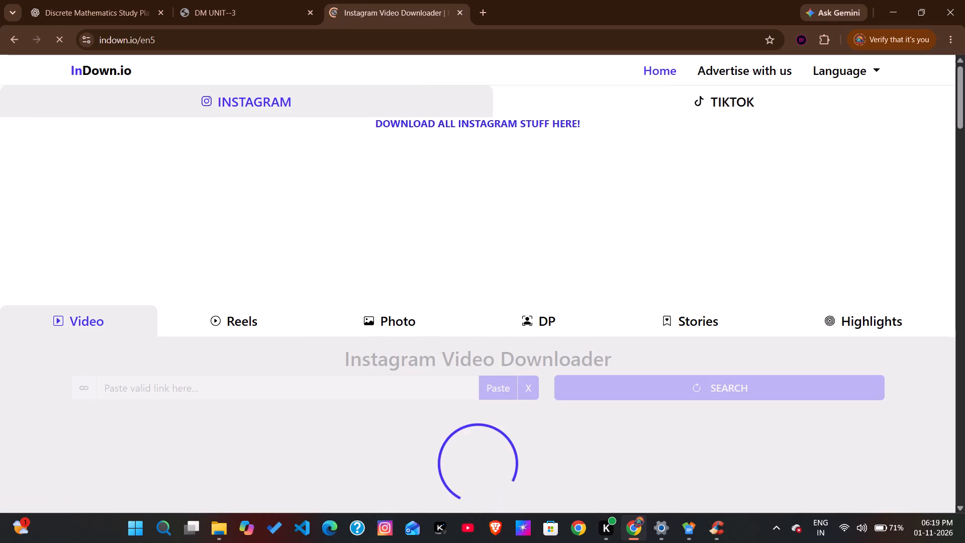
# Paste the copied Instagram reel link into the video downloader's link field and submit it.
pyautogui.scroll(-1, 421, 315)
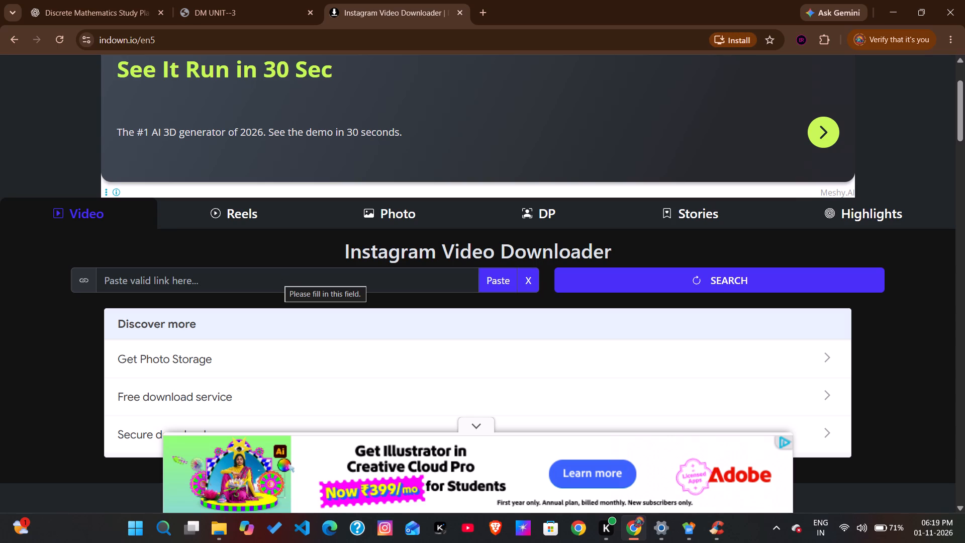
pyautogui.click(278, 277)
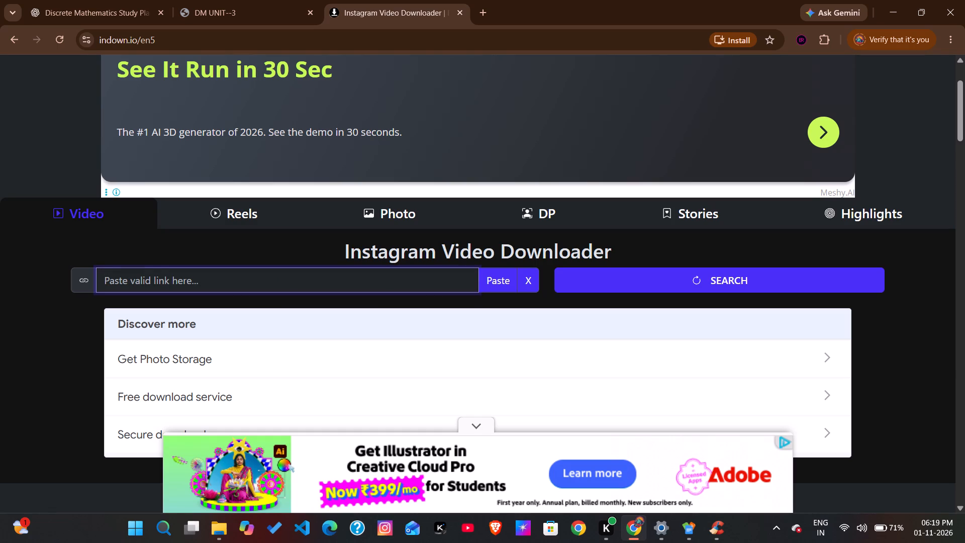
pyautogui.hotkey('ctrl', 'v')
pyautogui.click(278, 277)
pyautogui.hotkey('shift', 'Return')
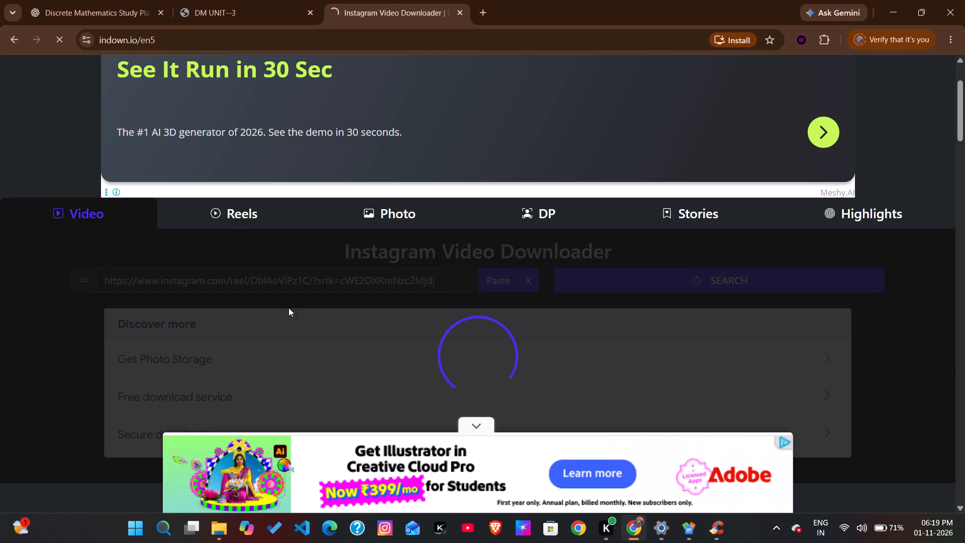
pyautogui.click(300, 316)
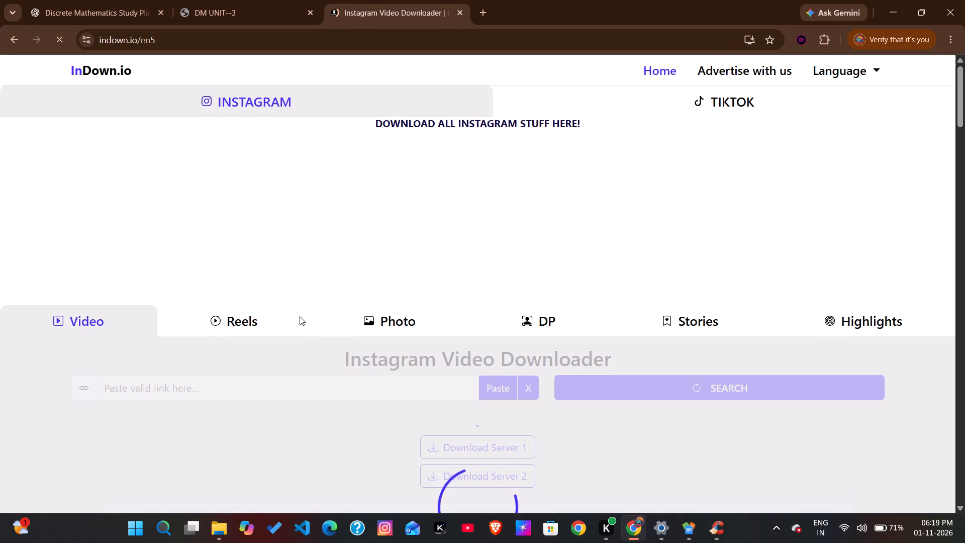
# Download the fetched reel video from Download Server 1, closing the advertisement that covers the page.
pyautogui.scroll(-5, 446, 302)
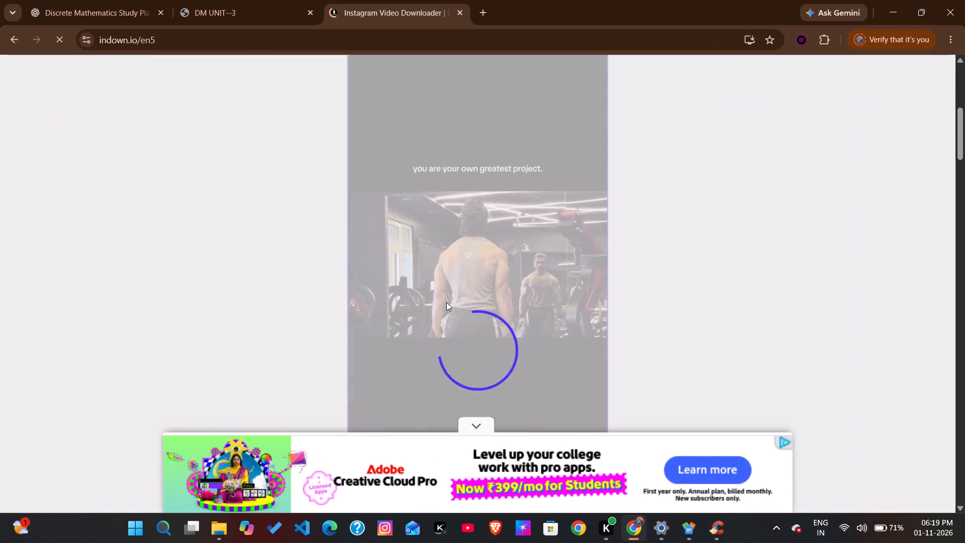
pyautogui.scroll(-2, 446, 302)
pyautogui.scroll(1, 446, 302)
pyautogui.click(453, 309)
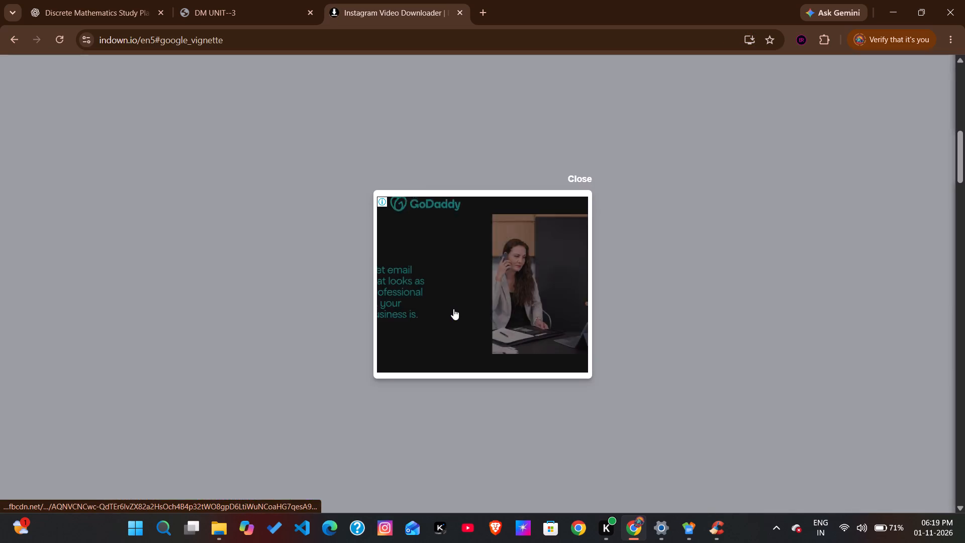
pyautogui.click(577, 175)
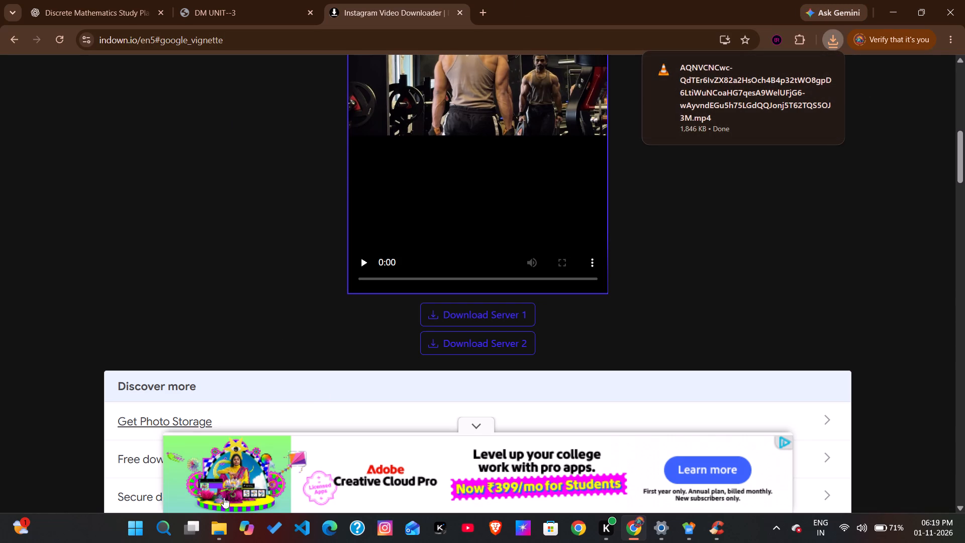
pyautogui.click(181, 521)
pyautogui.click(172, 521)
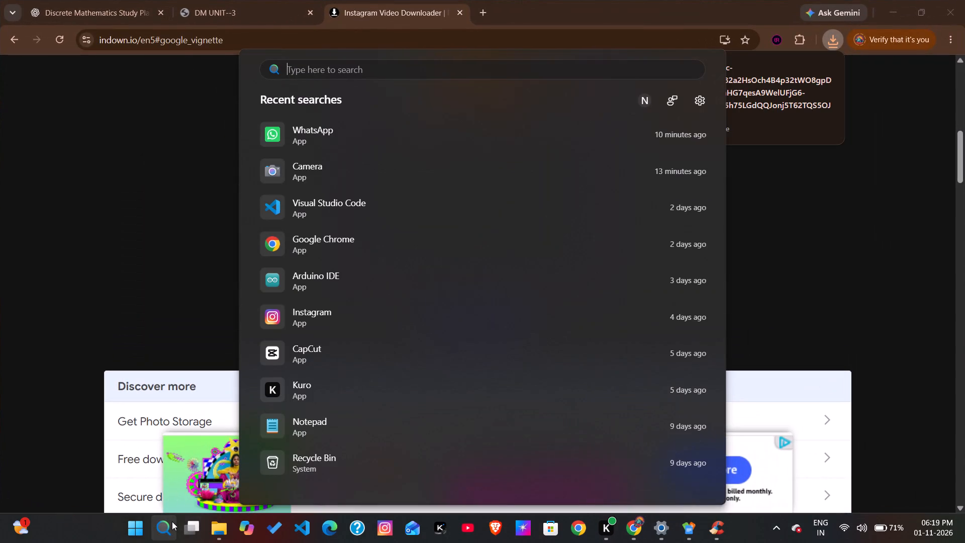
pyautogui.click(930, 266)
# Minimize the browser window to get to the File Explorer window behind it.
pyautogui.click(897, 2)
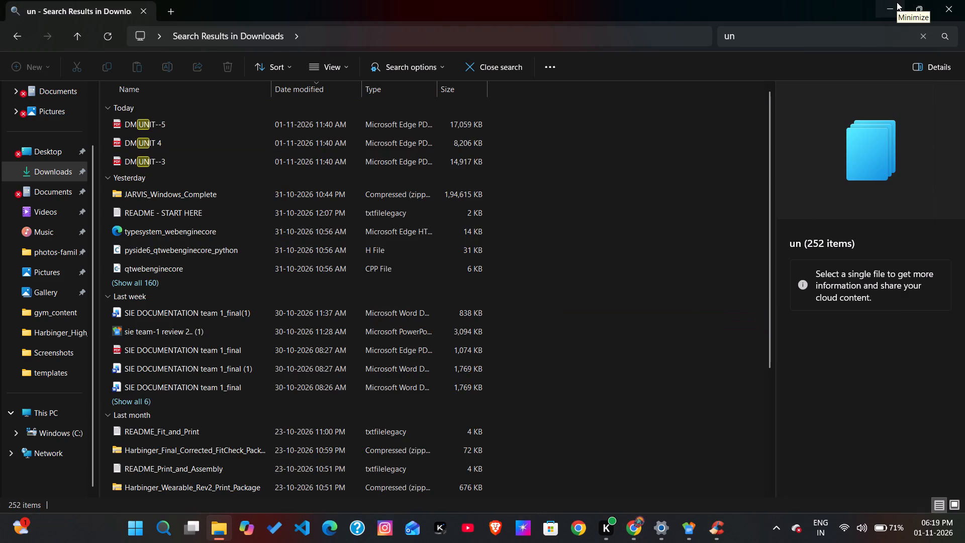
# Connect to the VPN profile named capcut.
pyautogui.click(897, 535)
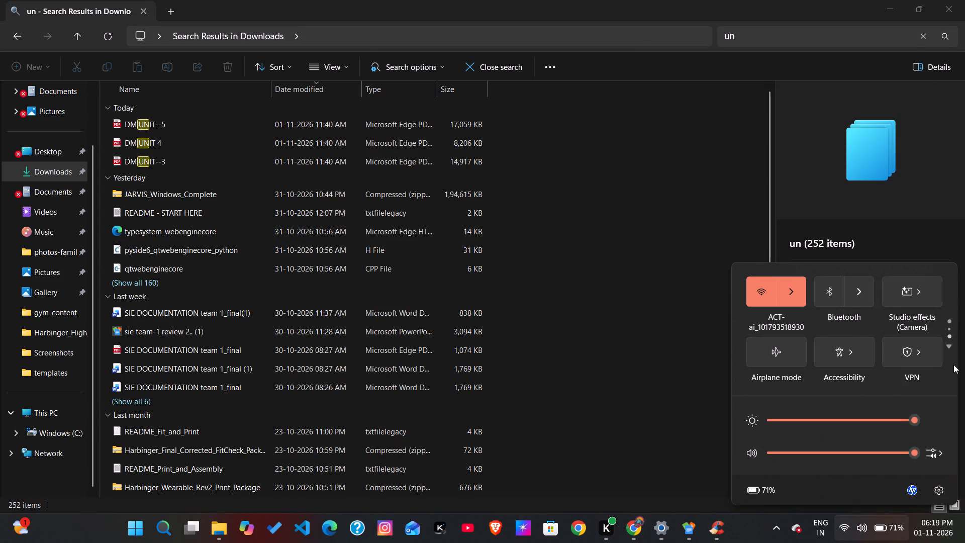
pyautogui.click(897, 351)
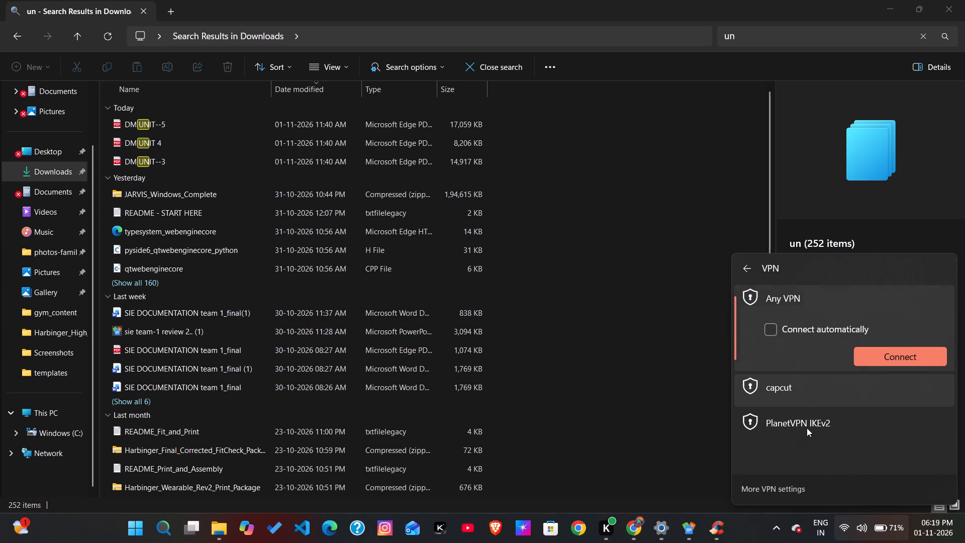
pyautogui.click(811, 384)
pyautogui.click(870, 375)
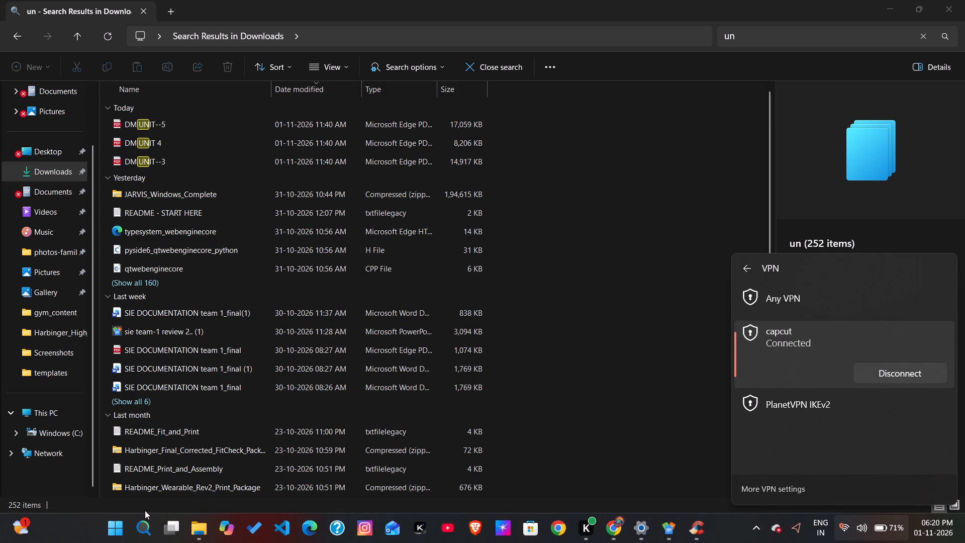
# Launch the CapCut app from the recent searches.
pyautogui.click(142, 522)
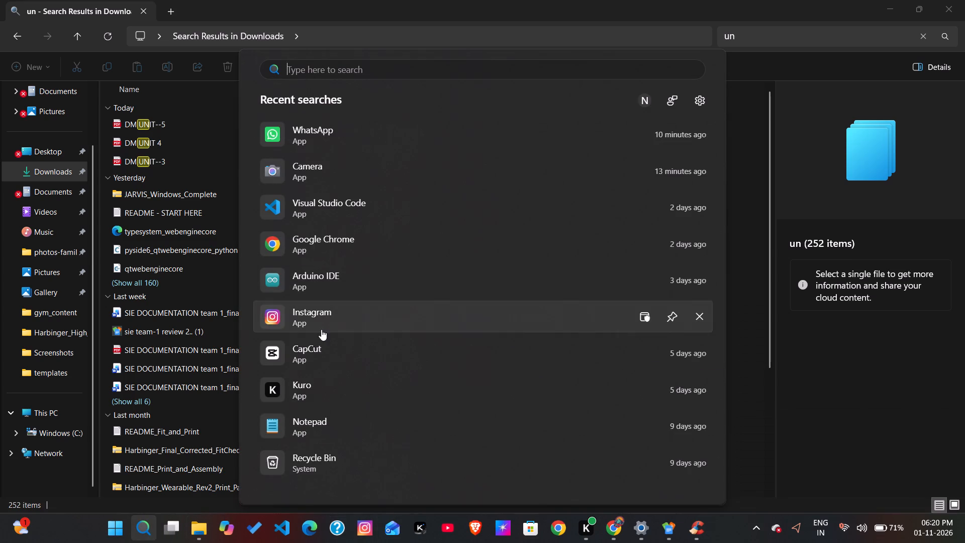
pyautogui.click(326, 352)
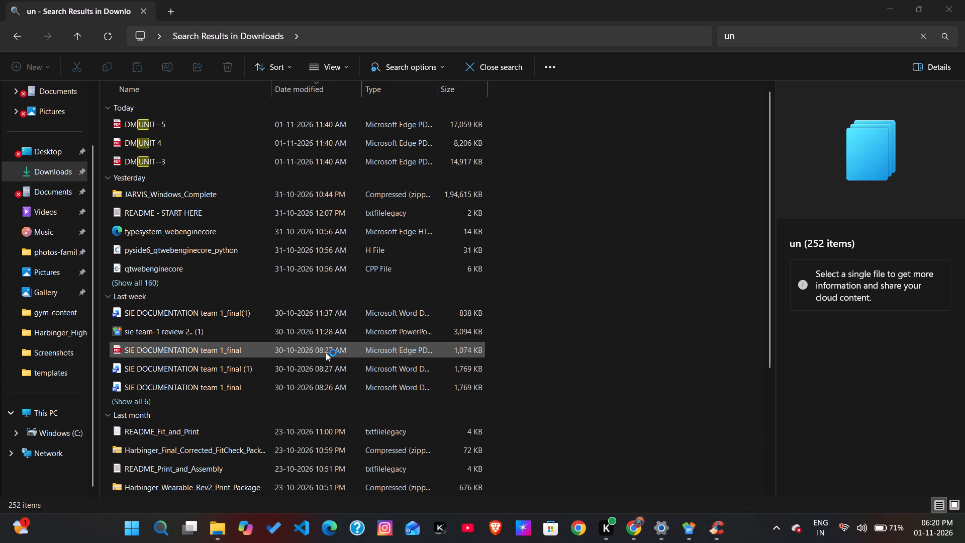
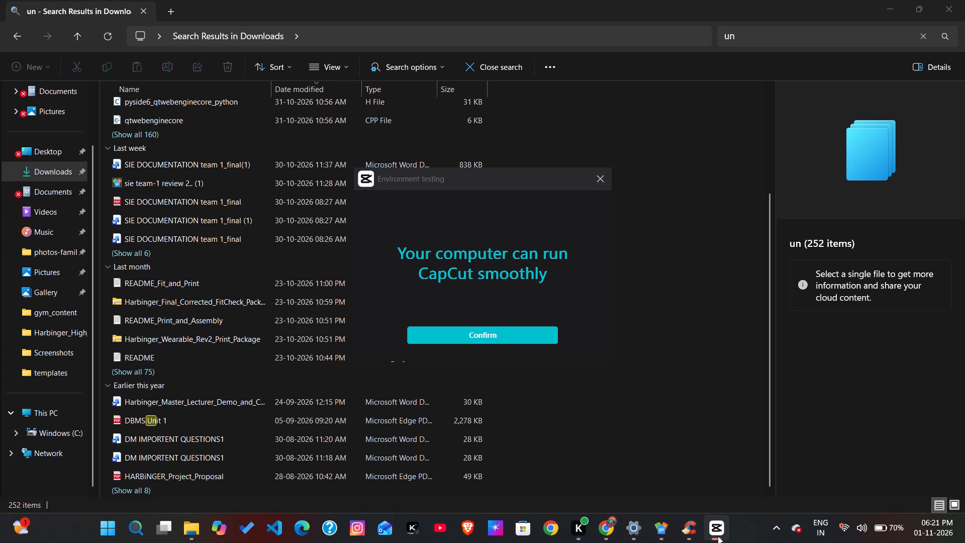
# Accept the environment test result and create a new video project.
pyautogui.click(477, 338)
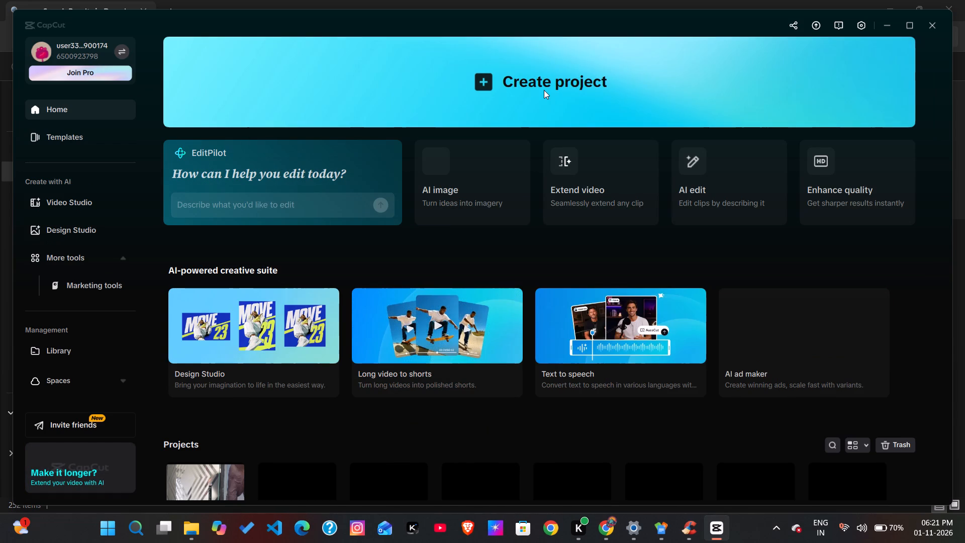
pyautogui.click(498, 88)
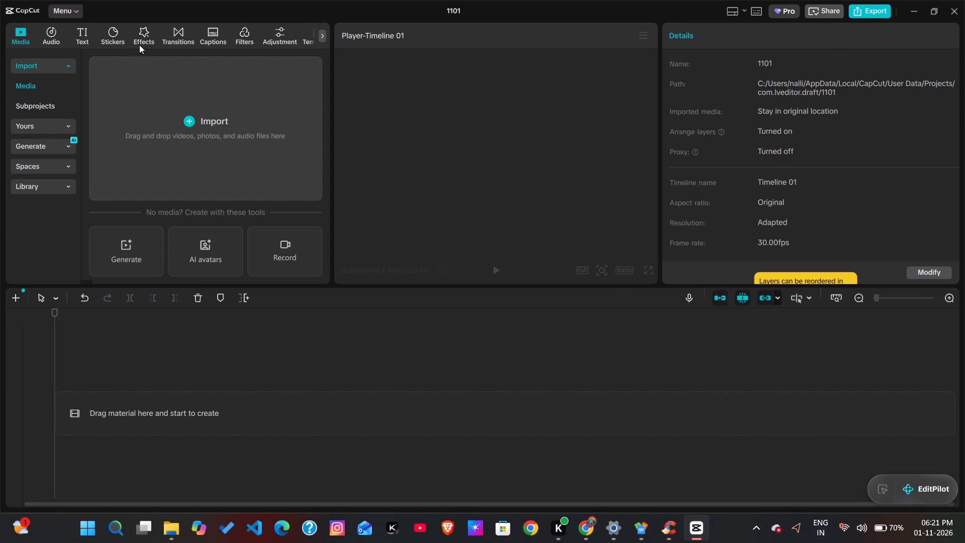
# Open the Transitions library and dismiss the CapCut Pro free-trial offer.
pyautogui.click(184, 34)
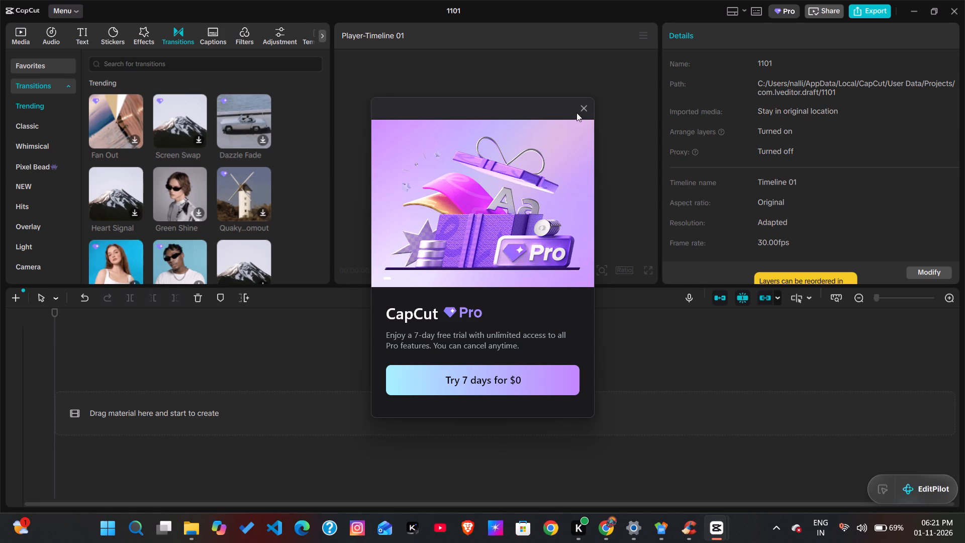
pyautogui.click(587, 103)
# Disconnect from the VPN profile named capcut and return to the editor.
pyautogui.click(853, 532)
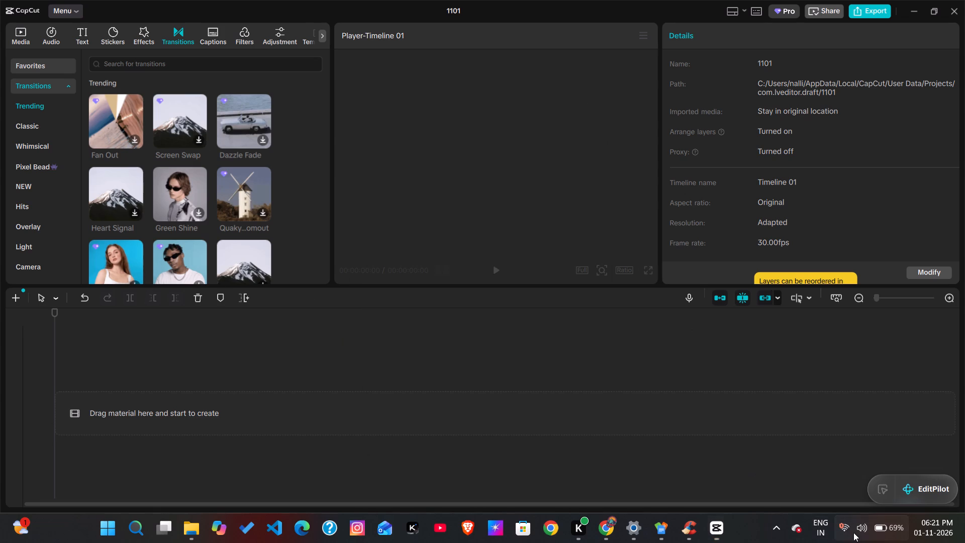
pyautogui.click(865, 536)
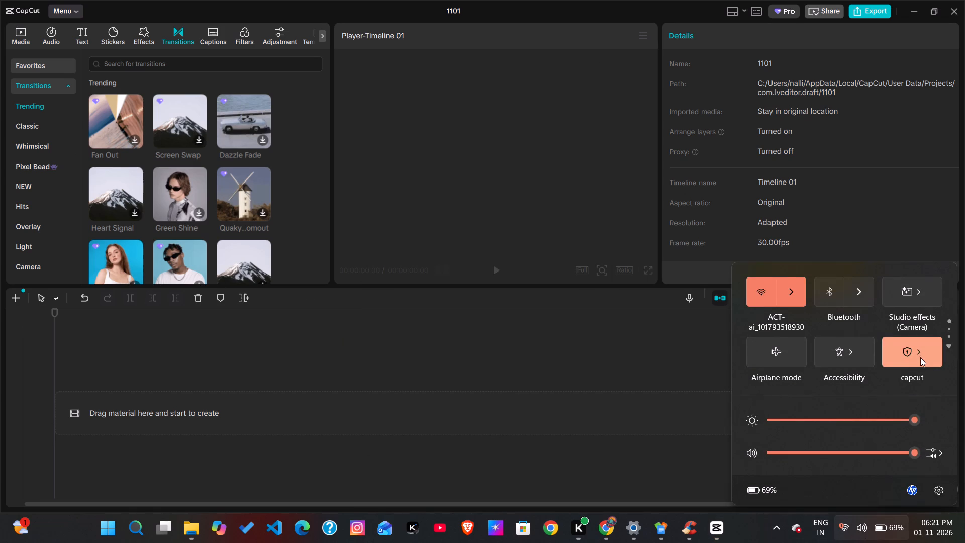
pyautogui.click(919, 354)
pyautogui.click(823, 379)
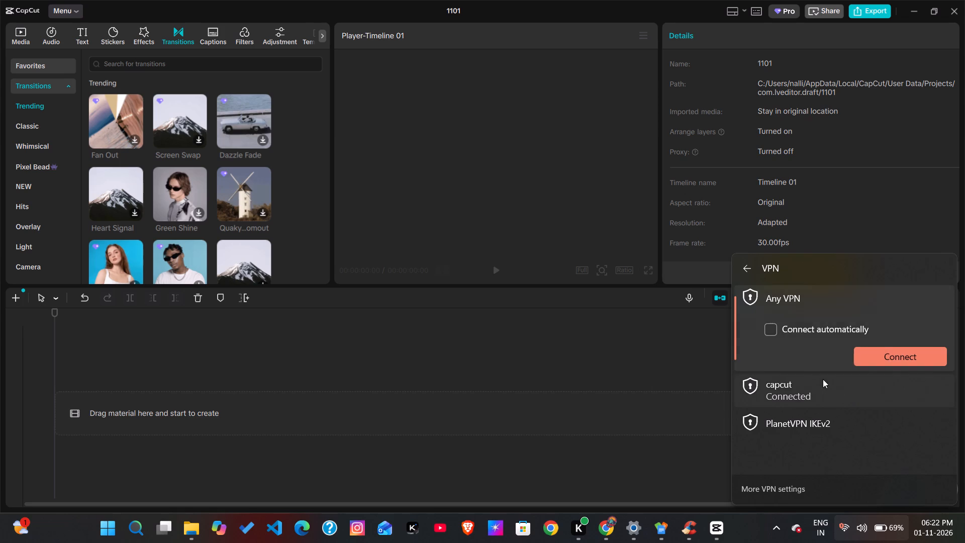
pyautogui.click(870, 376)
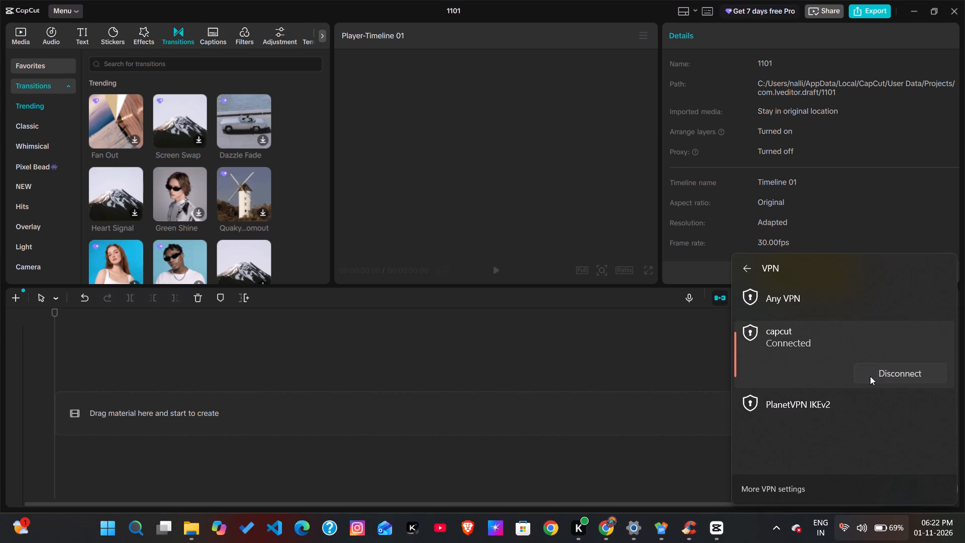
pyautogui.click(691, 473)
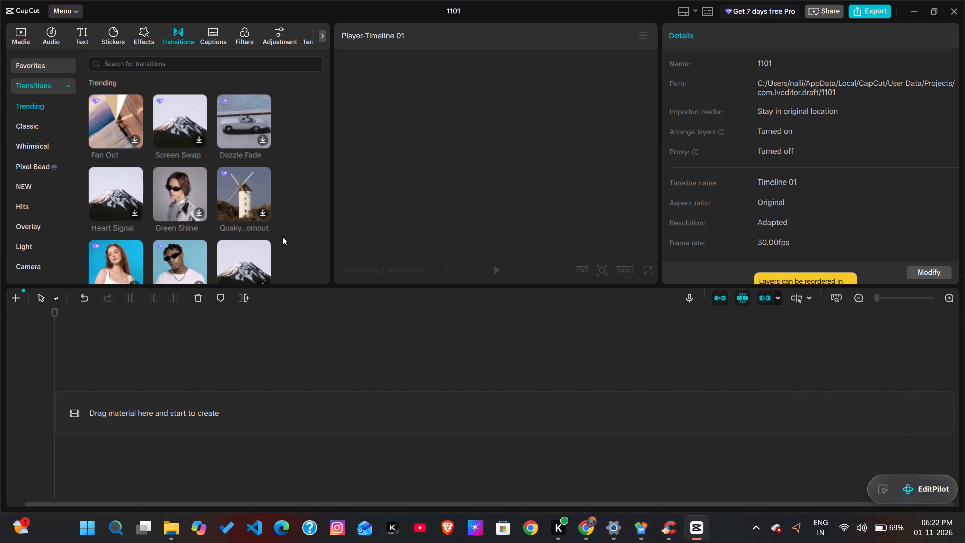
# Import today's video, whose file name starts with AQNVCNCwc, from the device's Downloads folder into the project media.
pyautogui.click(23, 38)
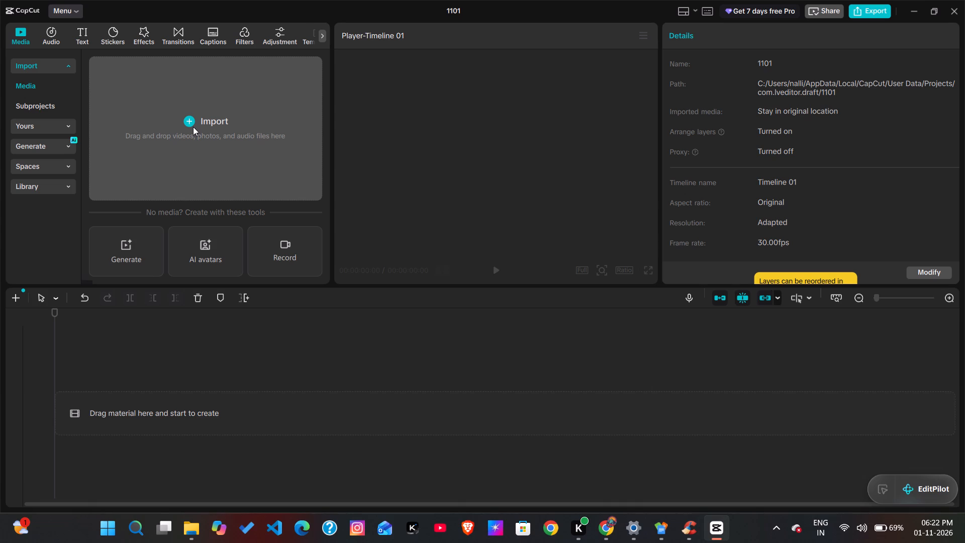
pyautogui.click(193, 127)
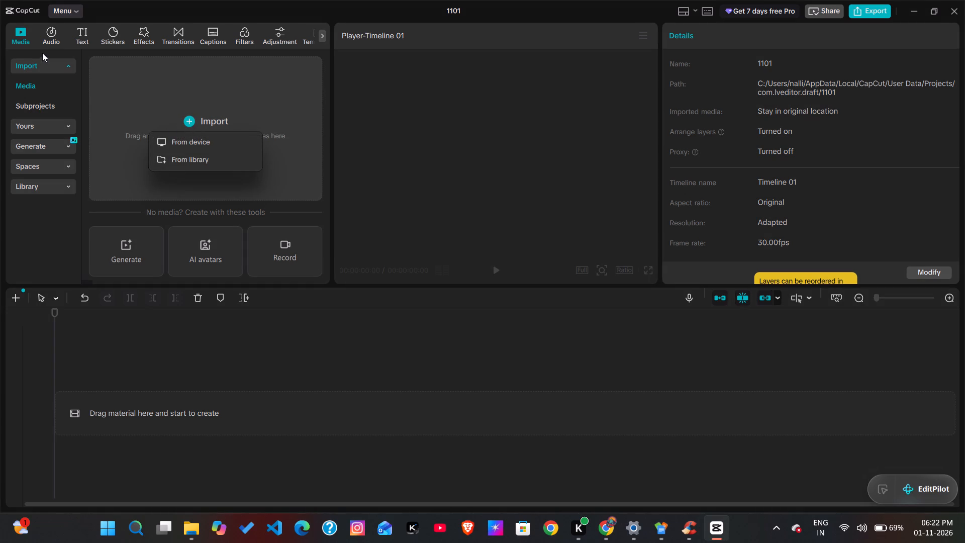
pyautogui.click(184, 146)
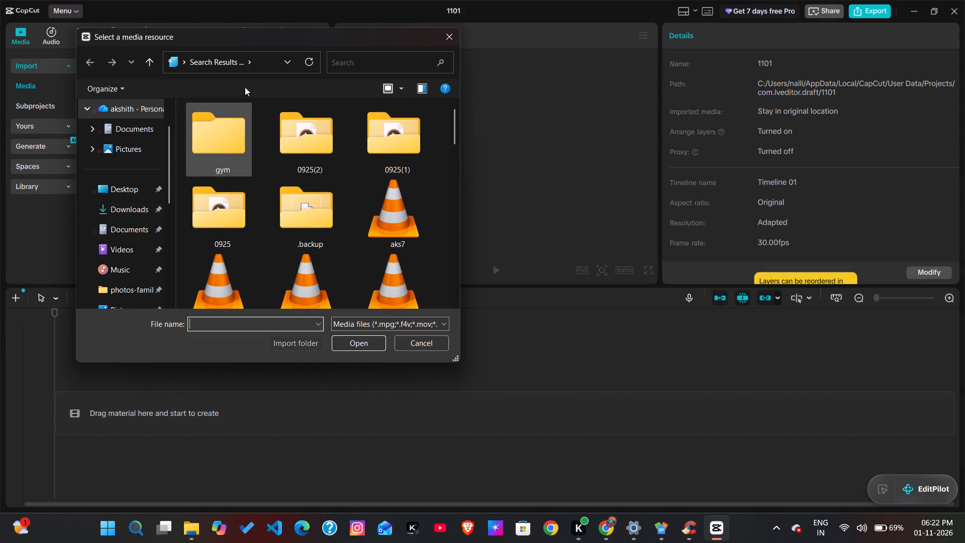
pyautogui.scroll(-6, 287, 216)
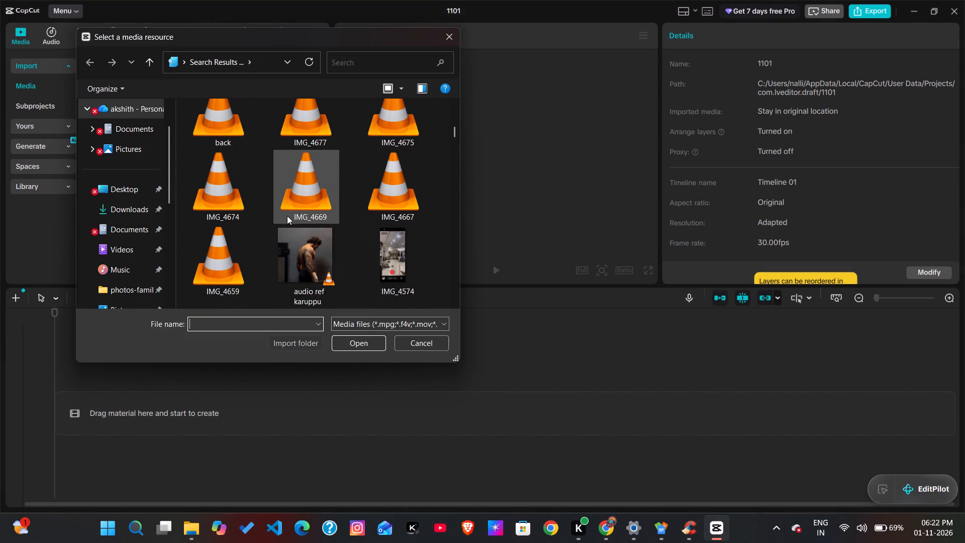
pyautogui.scroll(-6, 287, 216)
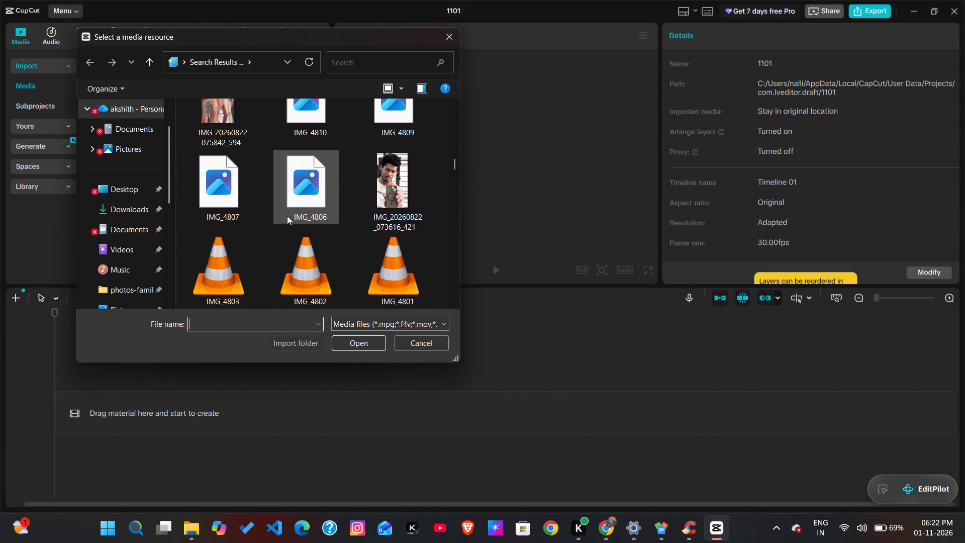
pyautogui.scroll(20, 287, 216)
pyautogui.scroll(19, 287, 216)
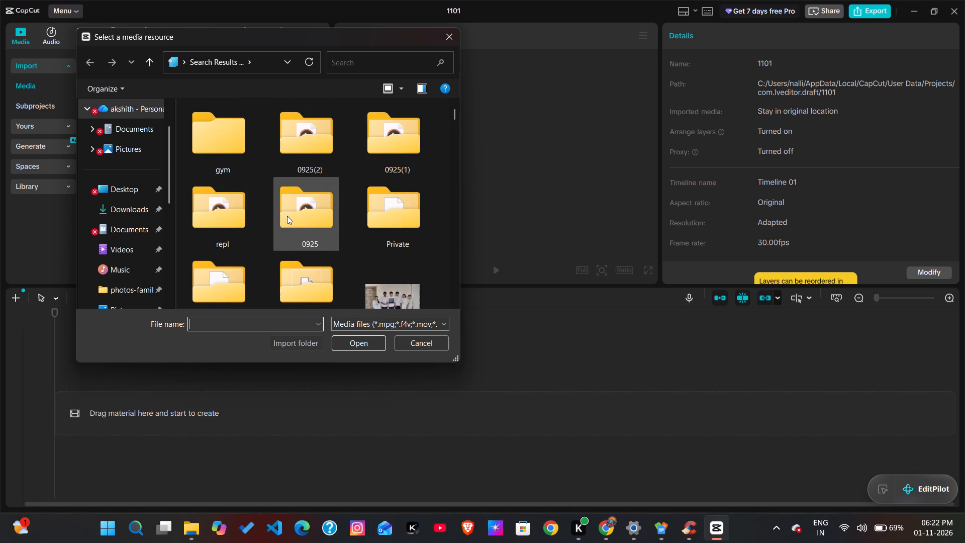
pyautogui.scroll(16, 287, 216)
pyautogui.scroll(-19, 387, 205)
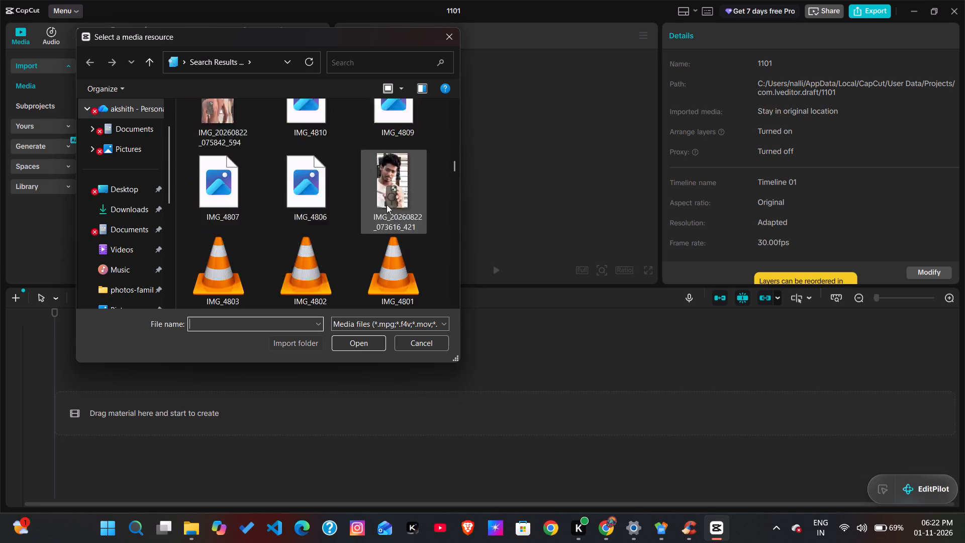
pyautogui.scroll(-1, 387, 205)
pyautogui.click(144, 211)
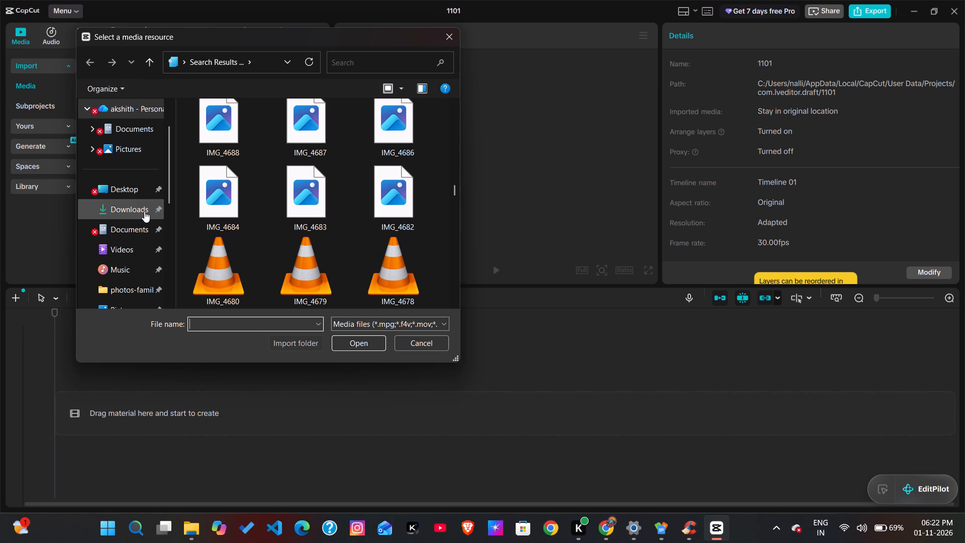
pyautogui.click(318, 139)
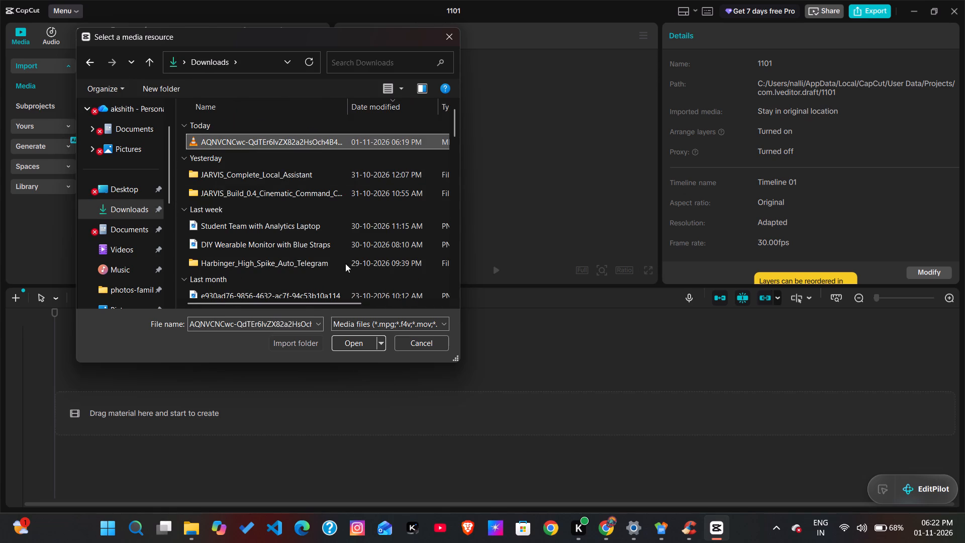
pyautogui.click(358, 346)
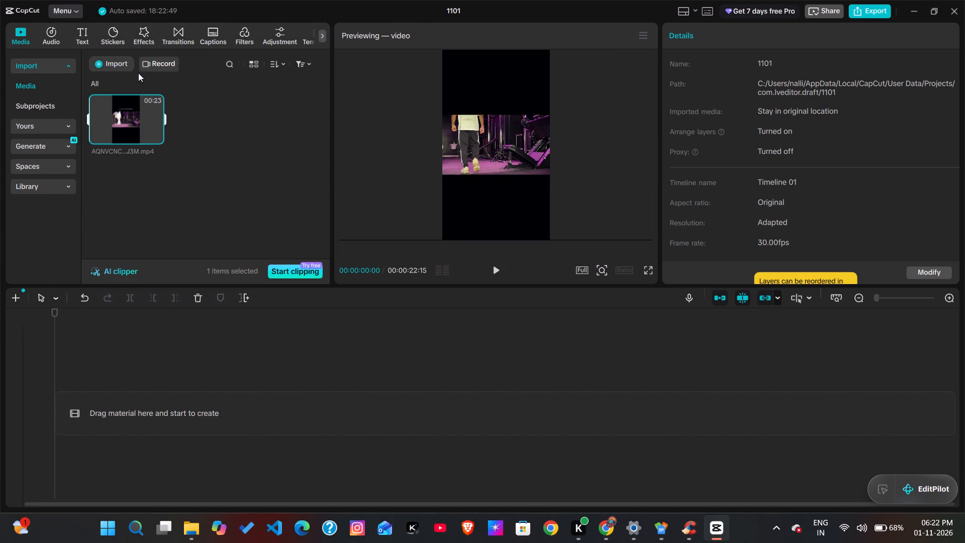
# Place the imported video at the start of the empty timeline.
pyautogui.moveTo(144, 98); pyautogui.dragTo(144, 389)
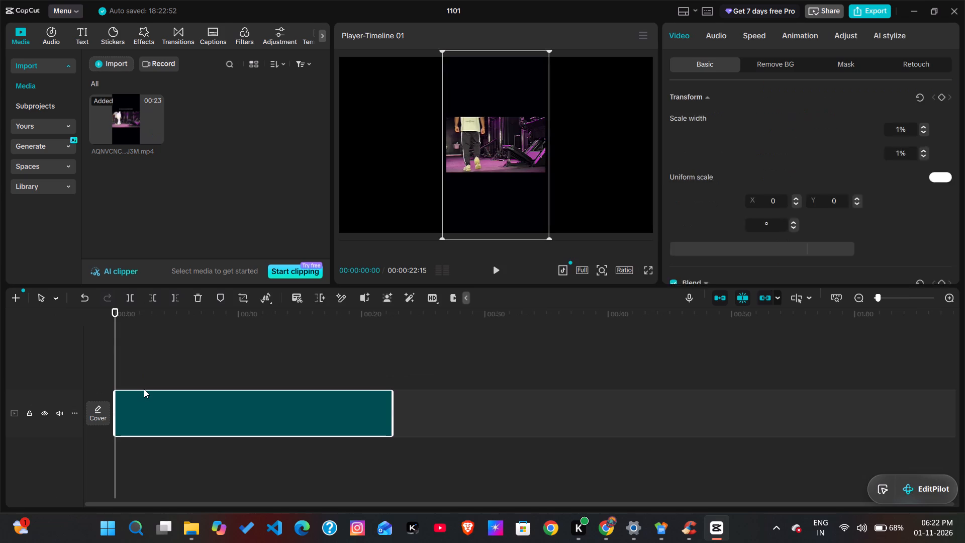
# Play through the clip on the timeline with pauses and examine its footage and caption text in the player.
pyautogui.press('space')
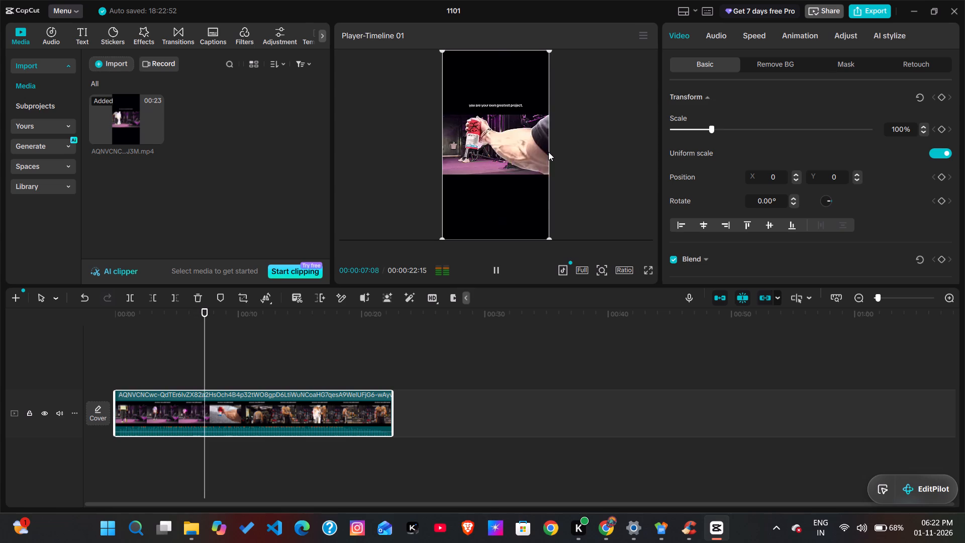
pyautogui.press('space')
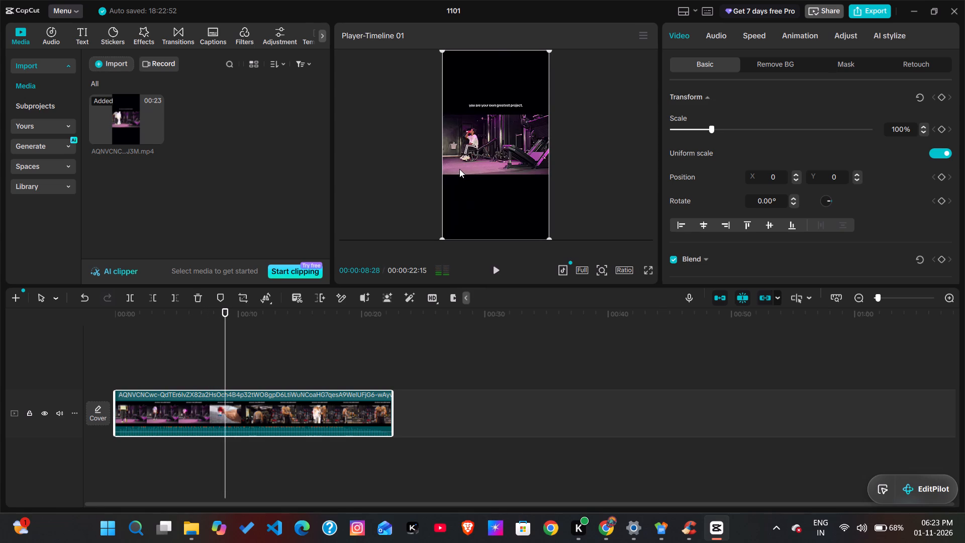
pyautogui.press('space')
pyautogui.press('space')
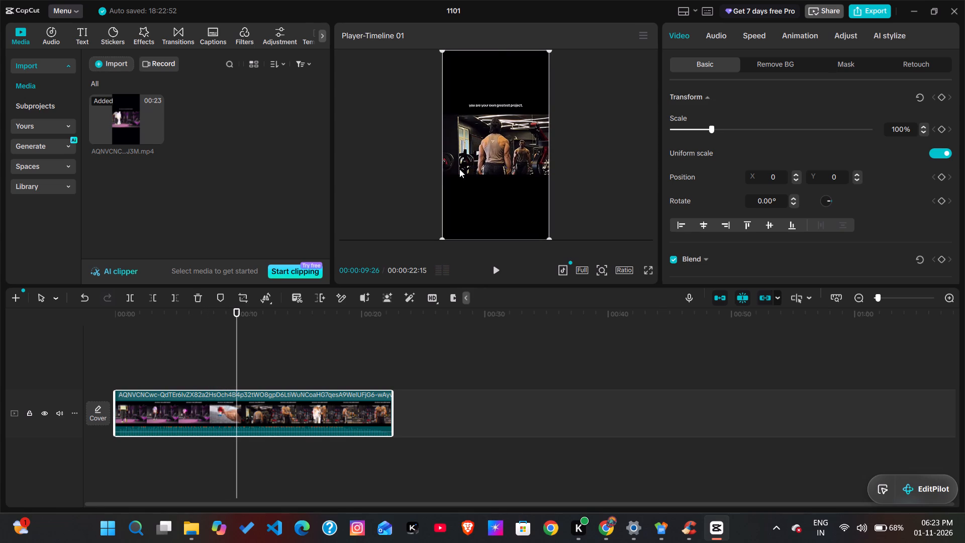
pyautogui.press('space')
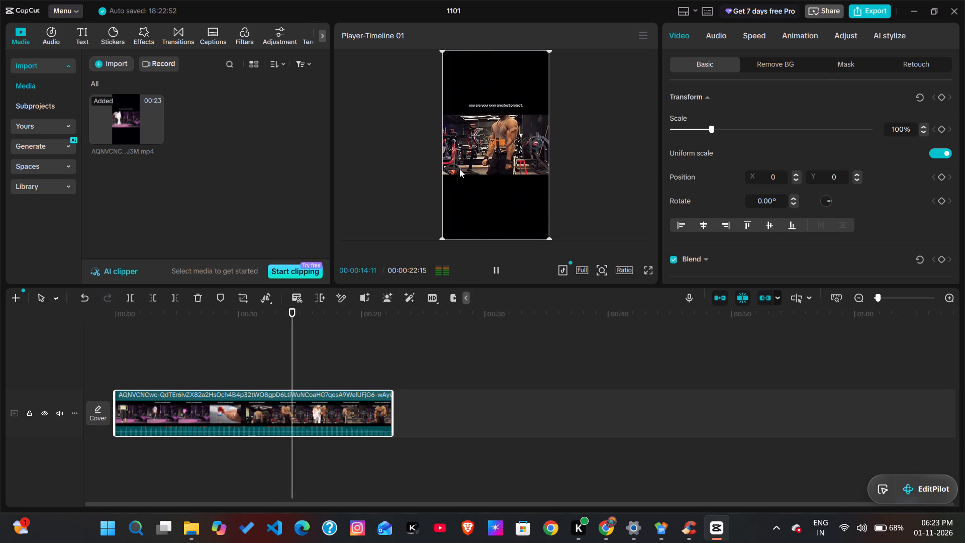
pyautogui.press('space')
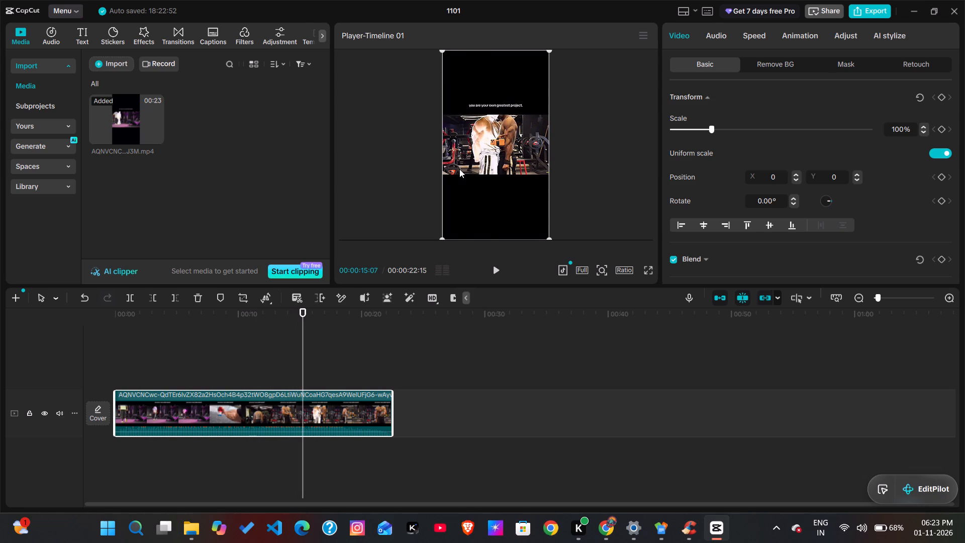
pyautogui.press('space')
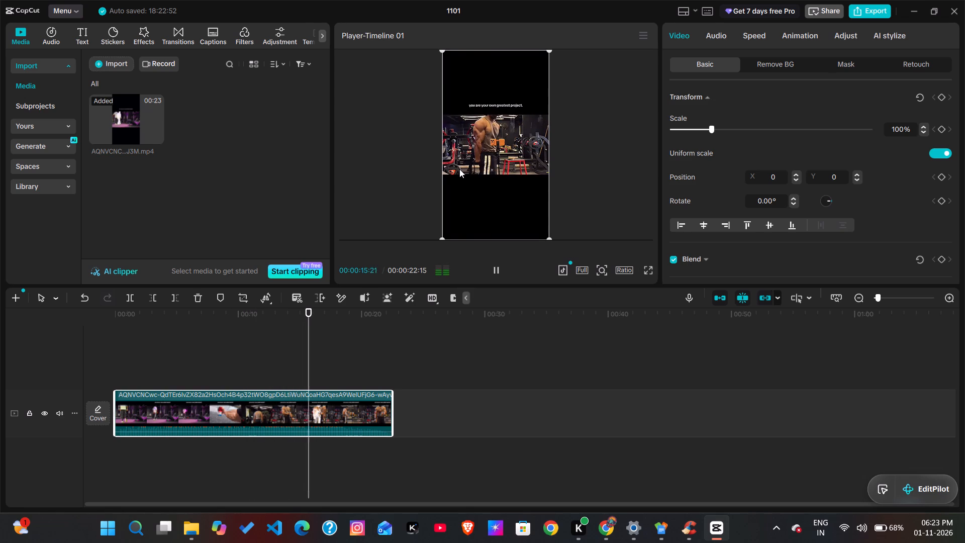
pyautogui.keyDown('ctrl'); pyautogui.scroll(5, 459, 169); pyautogui.keyUp('ctrl')
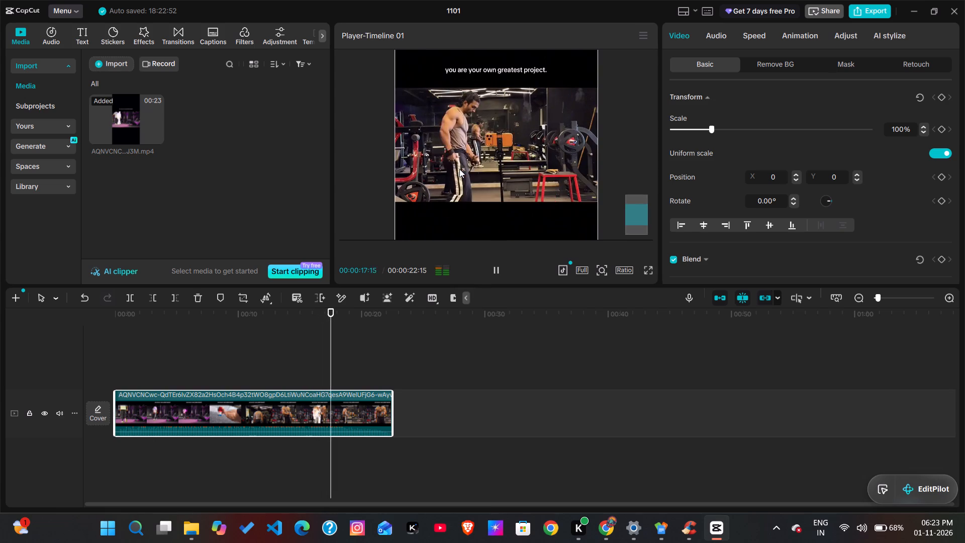
pyautogui.keyDown('ctrl'); pyautogui.scroll(-5, 424, 132); pyautogui.keyUp('ctrl')
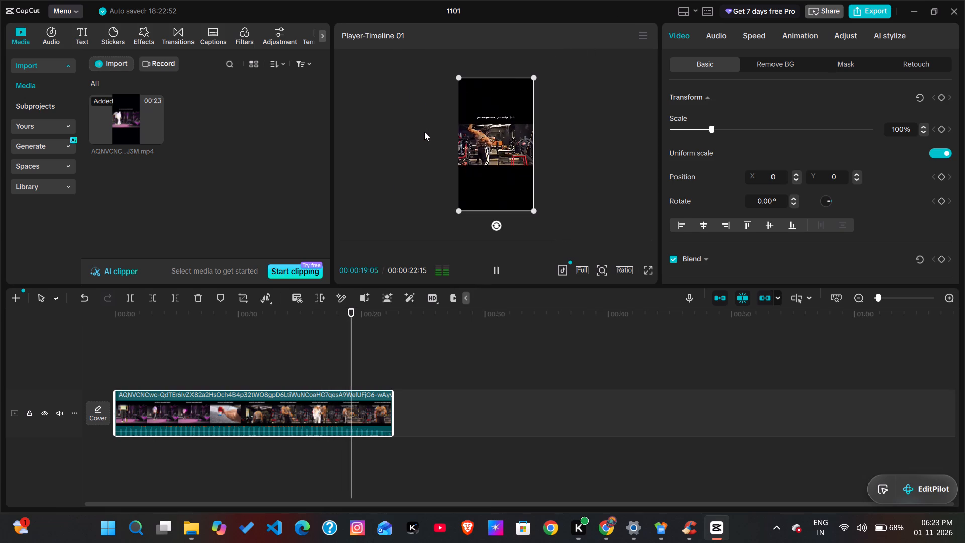
pyautogui.keyDown('ctrl'); pyautogui.scroll(2, 424, 132); pyautogui.keyUp('ctrl')
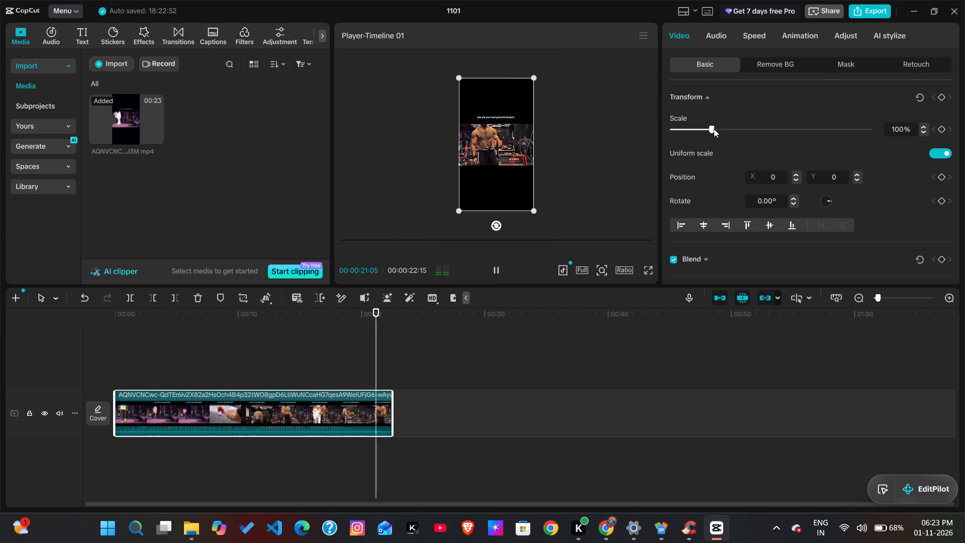
# Enlarge the clip uniformly to a scale of 135%, check its framing in the player and deselect it.
pyautogui.moveTo(714, 129); pyautogui.dragTo(761, 133)
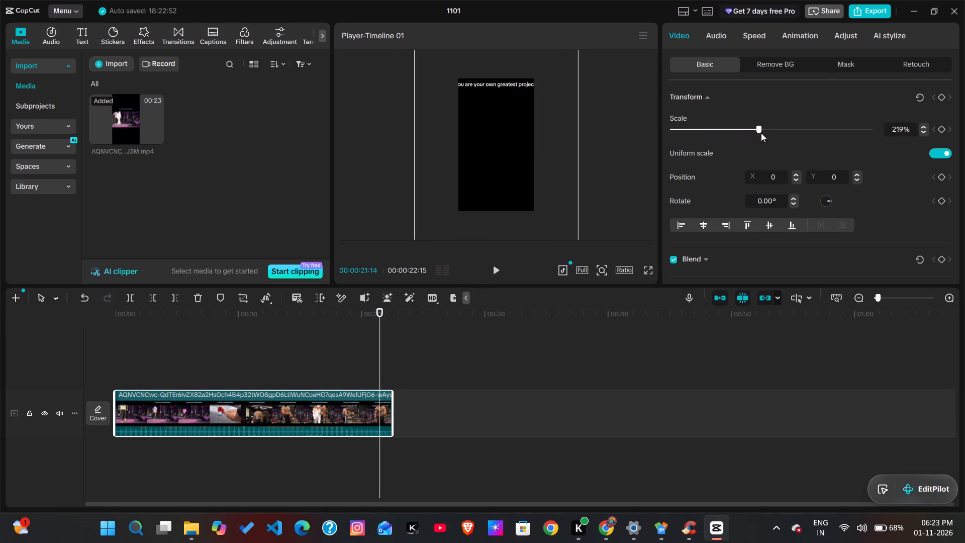
pyautogui.moveTo(761, 133); pyautogui.dragTo(728, 135)
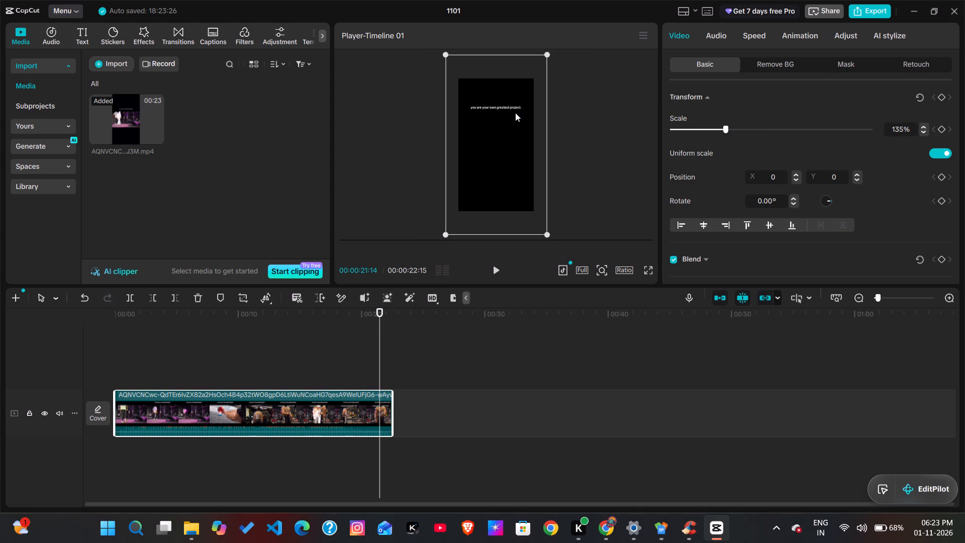
pyautogui.keyDown('ctrl'); pyautogui.scroll(4, 515, 113); pyautogui.keyUp('ctrl')
pyautogui.keyDown('ctrl'); pyautogui.scroll(-5, 515, 113); pyautogui.keyUp('ctrl')
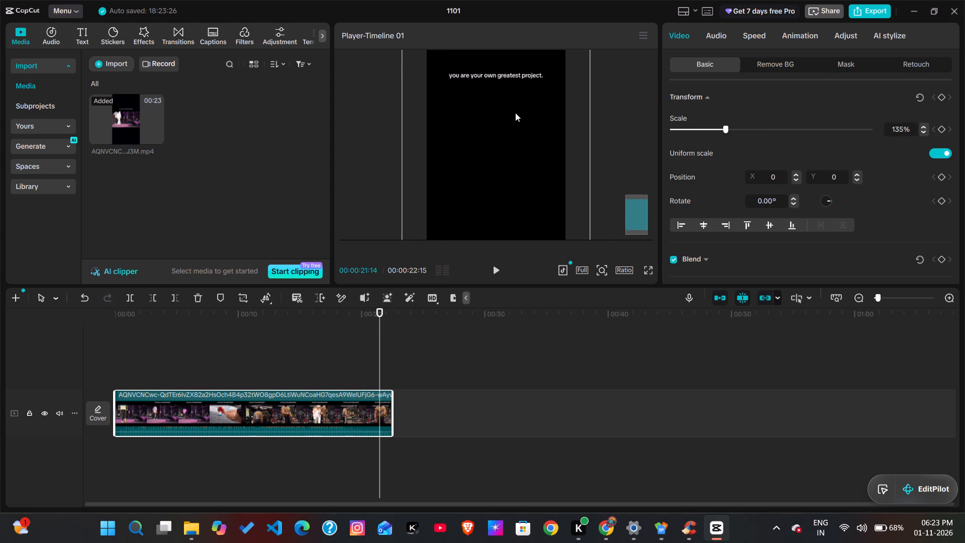
pyautogui.keyDown('ctrl'); pyautogui.scroll(-4, 515, 113); pyautogui.keyUp('ctrl')
pyautogui.keyDown('ctrl'); pyautogui.scroll(-3, 442, 147); pyautogui.keyUp('ctrl')
pyautogui.click(577, 171)
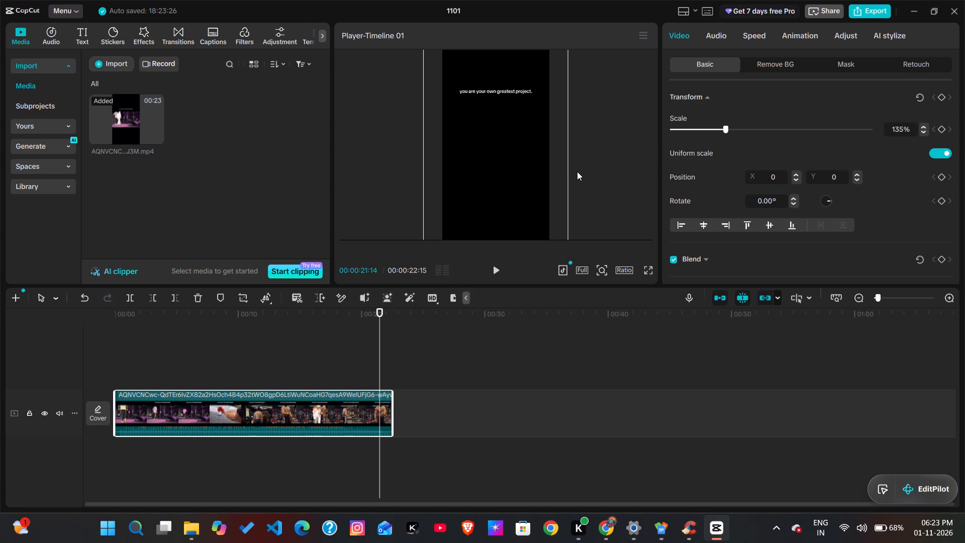
# Scrub the playhead back to the beginning of the timeline.
pyautogui.moveTo(377, 364); pyautogui.dragTo(283, 368)
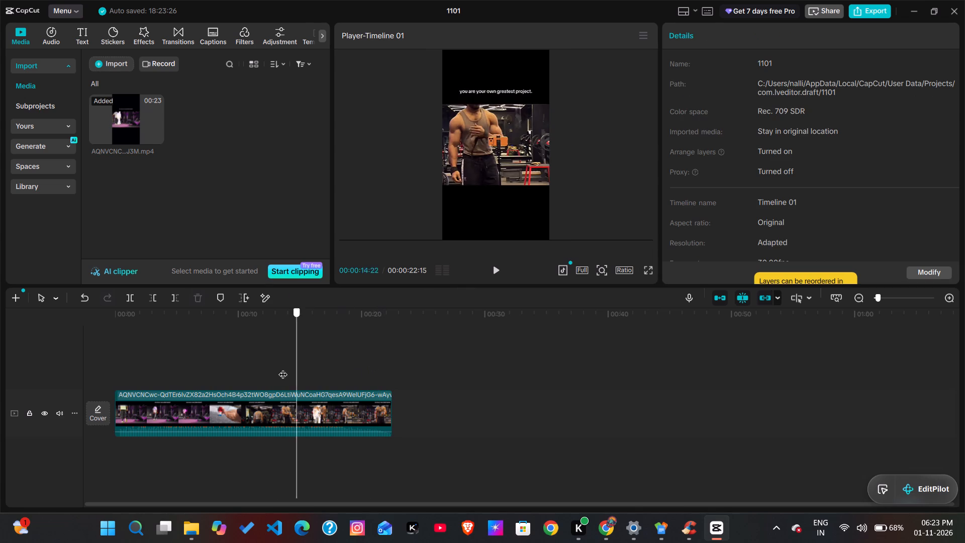
pyautogui.moveTo(283, 368); pyautogui.dragTo(54, 441)
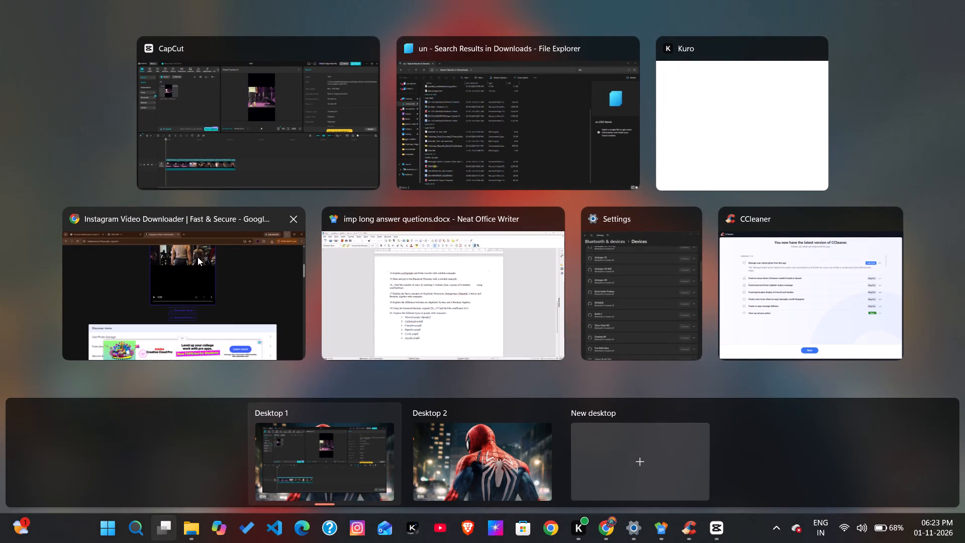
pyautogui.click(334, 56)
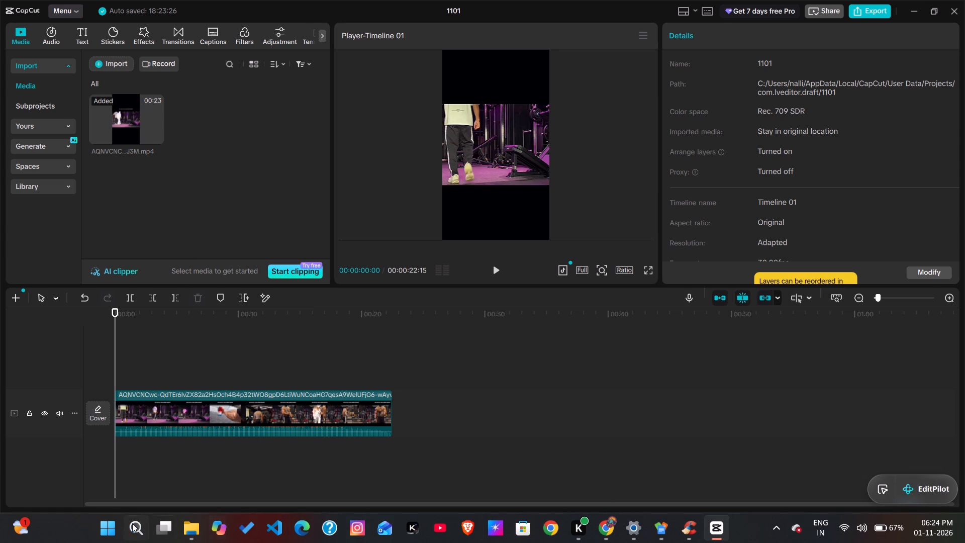
# Open Windows Search to launch another app from the recent searches.
pyautogui.click(130, 539)
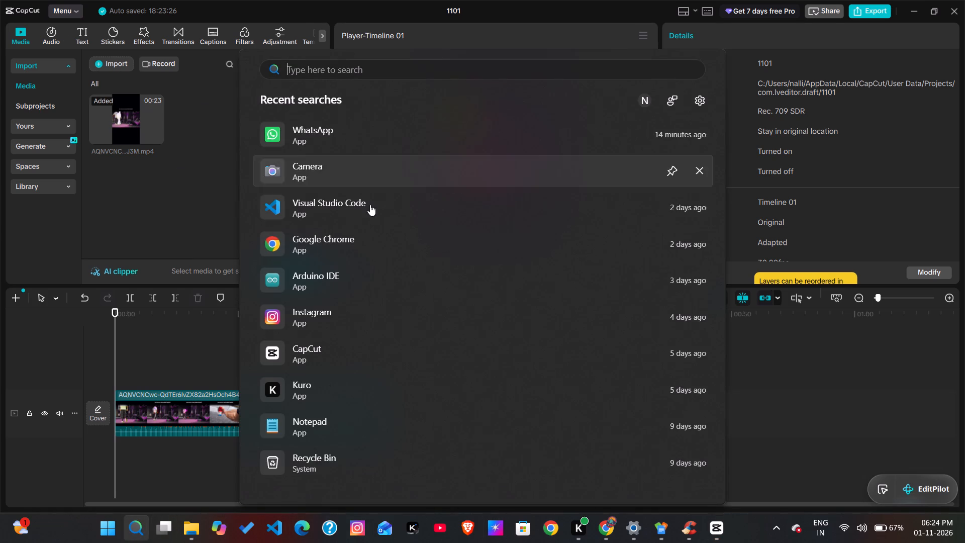
pyautogui.click(338, 152)
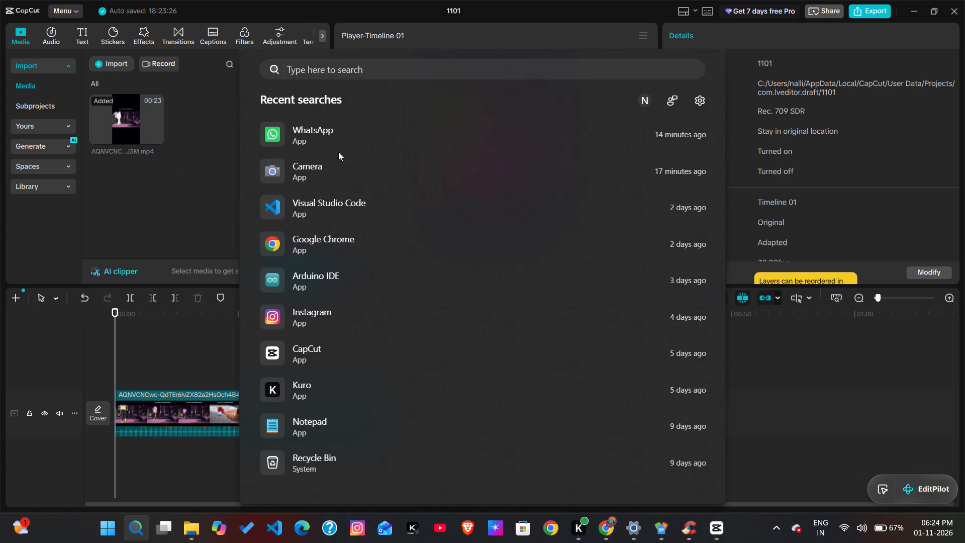
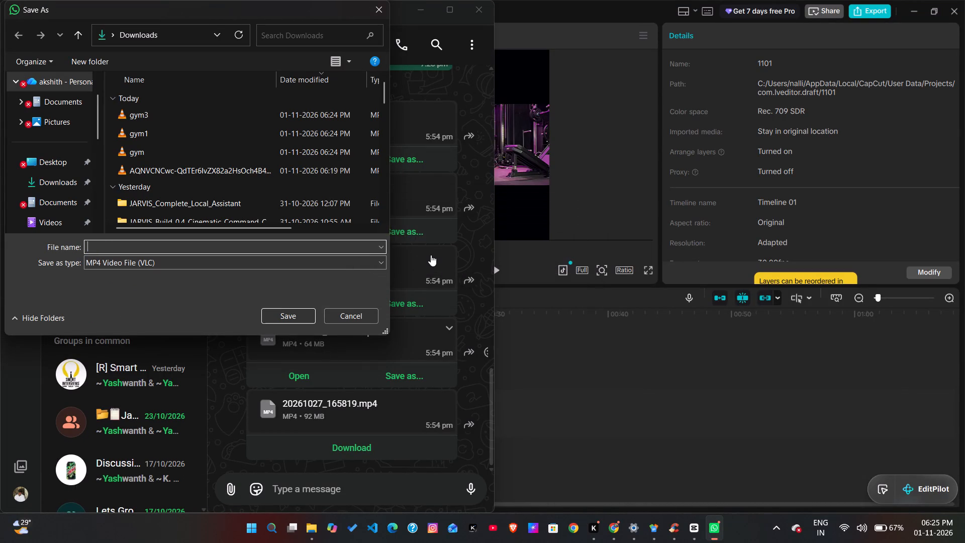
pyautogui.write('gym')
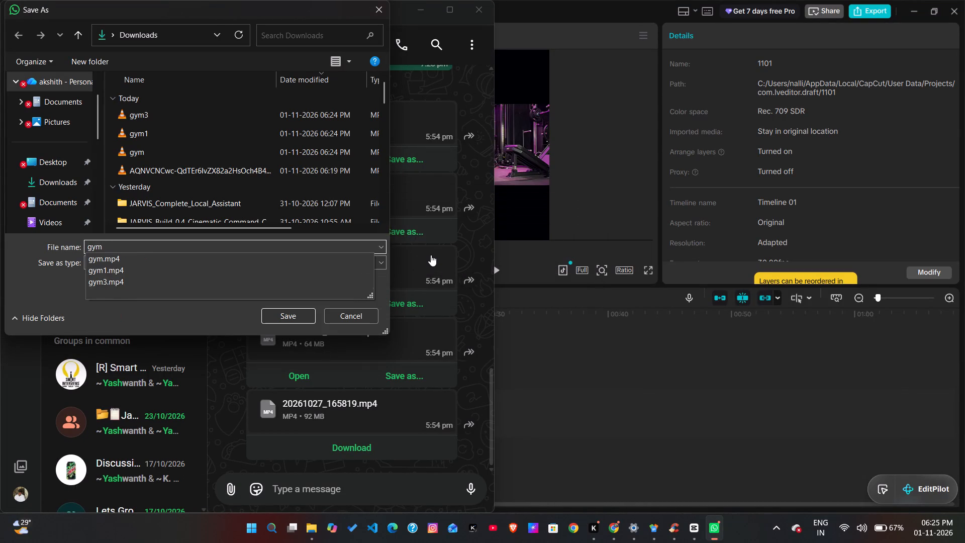
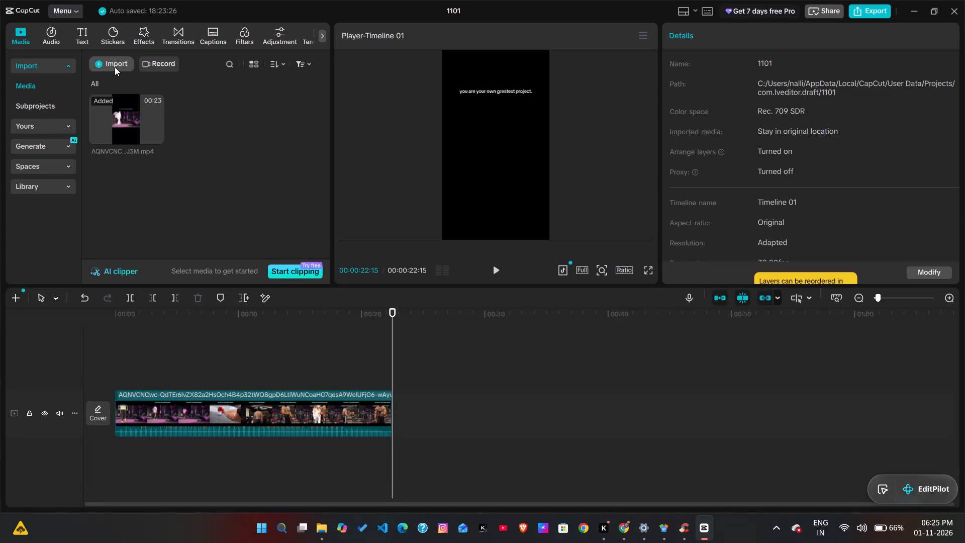
# Import the five videos gym, gym1, gym3, gym4 and gym5 from the Downloads folder into the project media.
pyautogui.click(116, 66)
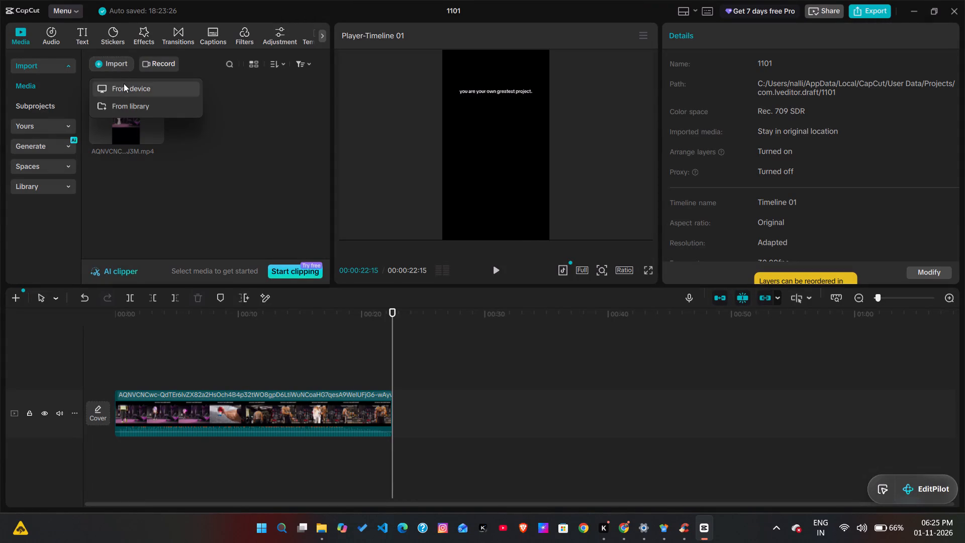
pyautogui.click(125, 84)
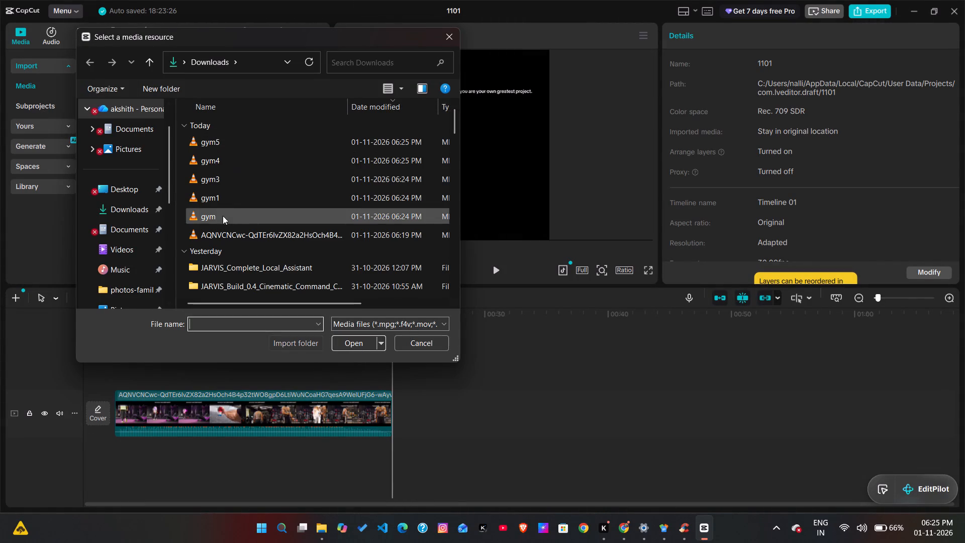
pyautogui.moveTo(180, 223); pyautogui.dragTo(193, 199)
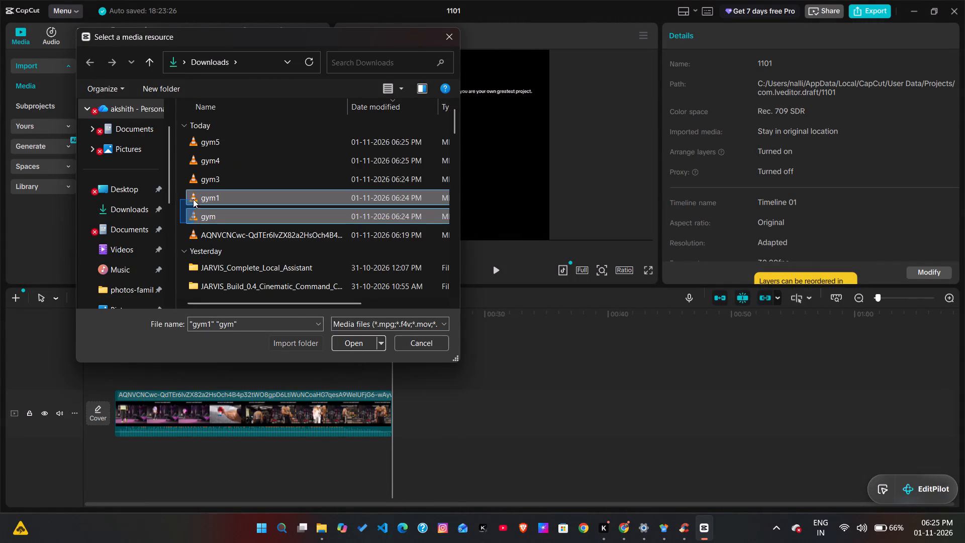
pyautogui.moveTo(193, 199); pyautogui.dragTo(200, 125)
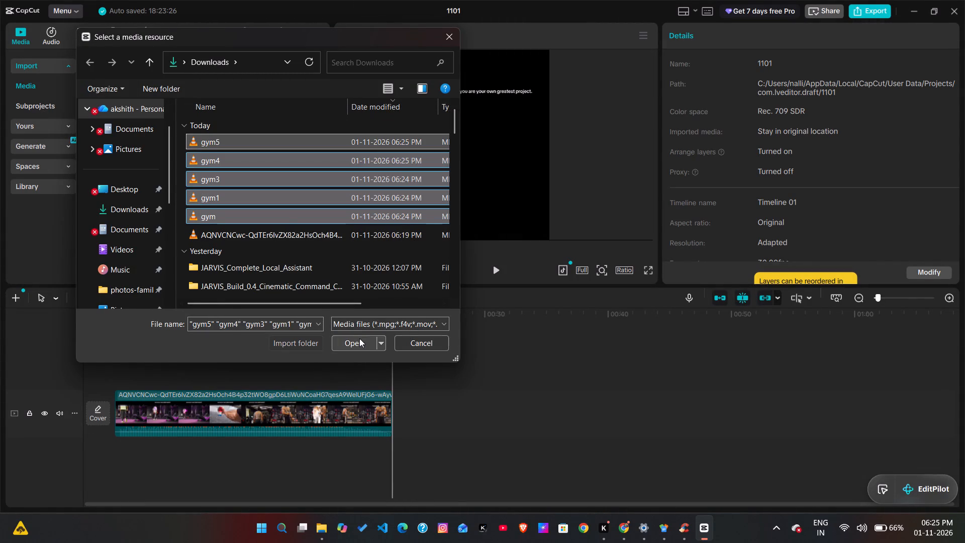
pyautogui.click(359, 340)
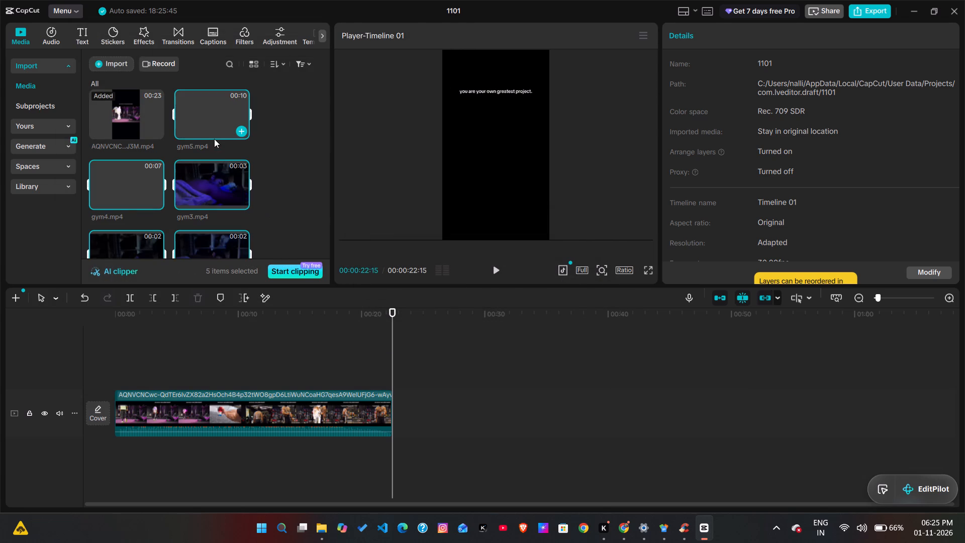
# Preview the imported gym5 and gym4 clips in the player to examine their footage.
pyautogui.click(199, 122)
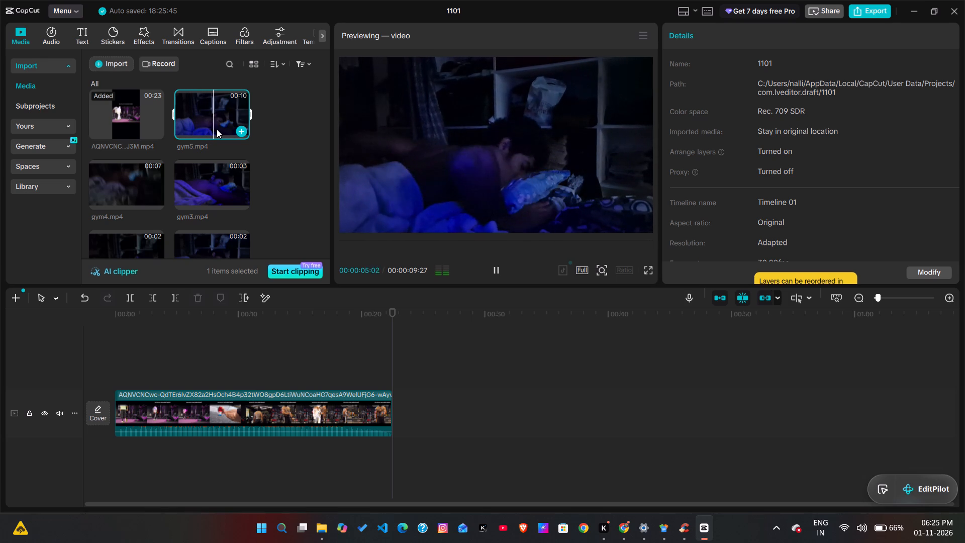
pyautogui.click(144, 176)
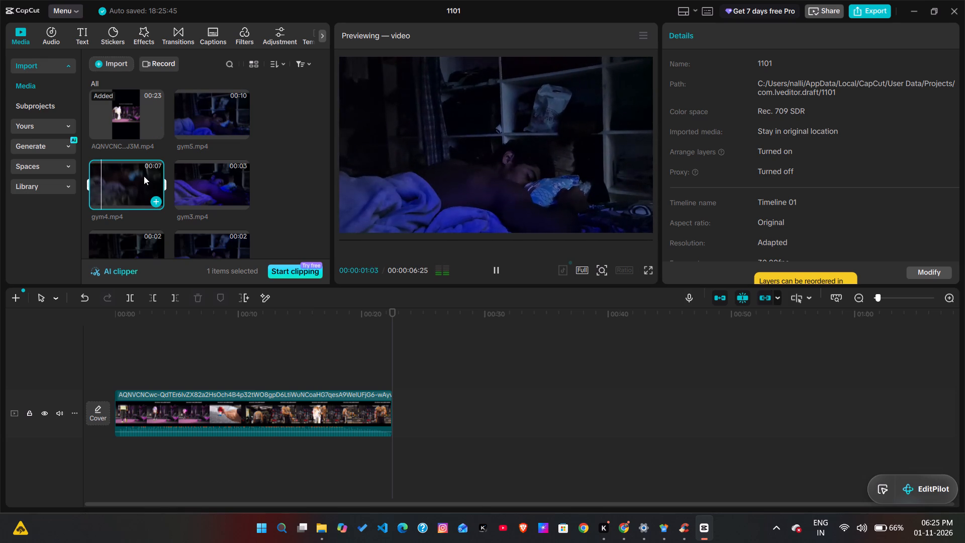
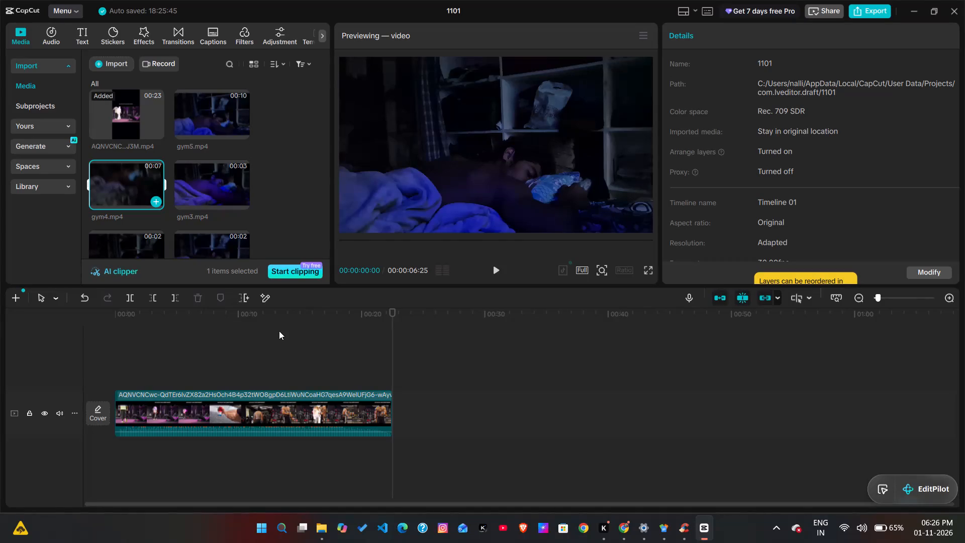
# Preview the imported gym5, gym3 and gym clips in the player to compare their footage.
pyautogui.click(397, 343)
pyautogui.moveTo(397, 343); pyautogui.dragTo(356, 356)
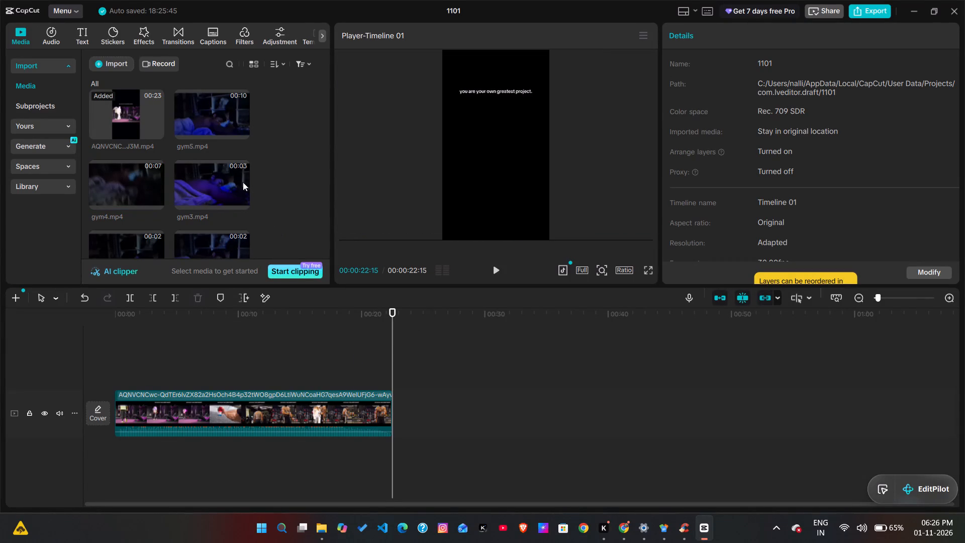
pyautogui.click(222, 120)
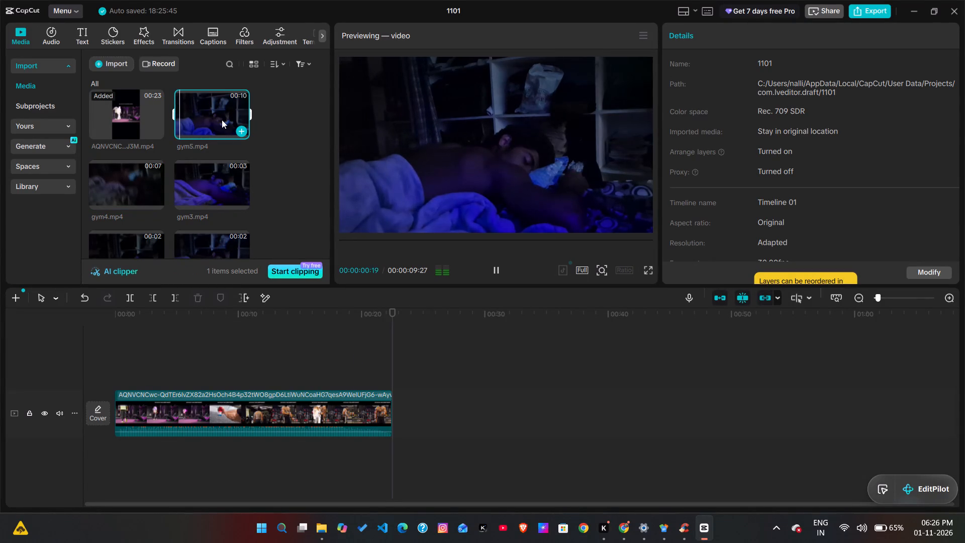
pyautogui.press('space')
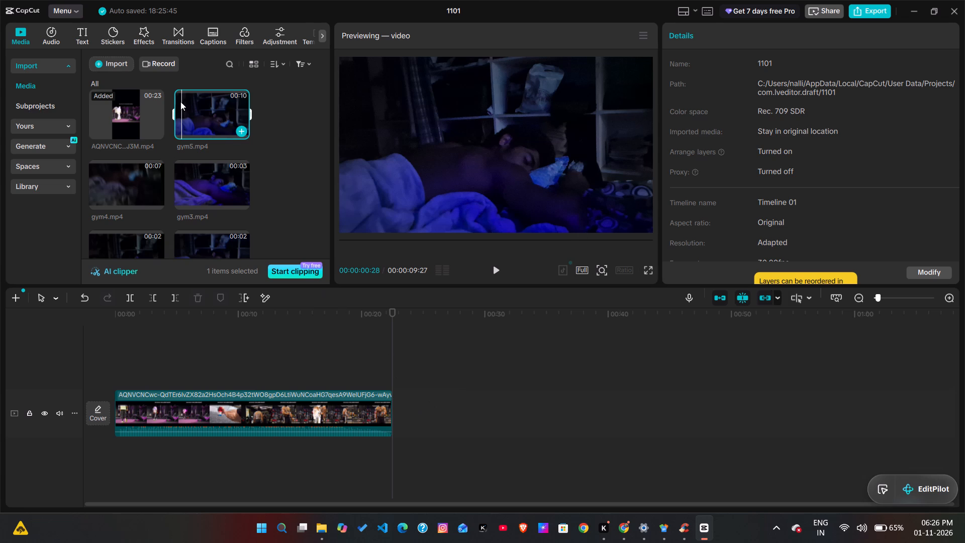
pyautogui.press('space')
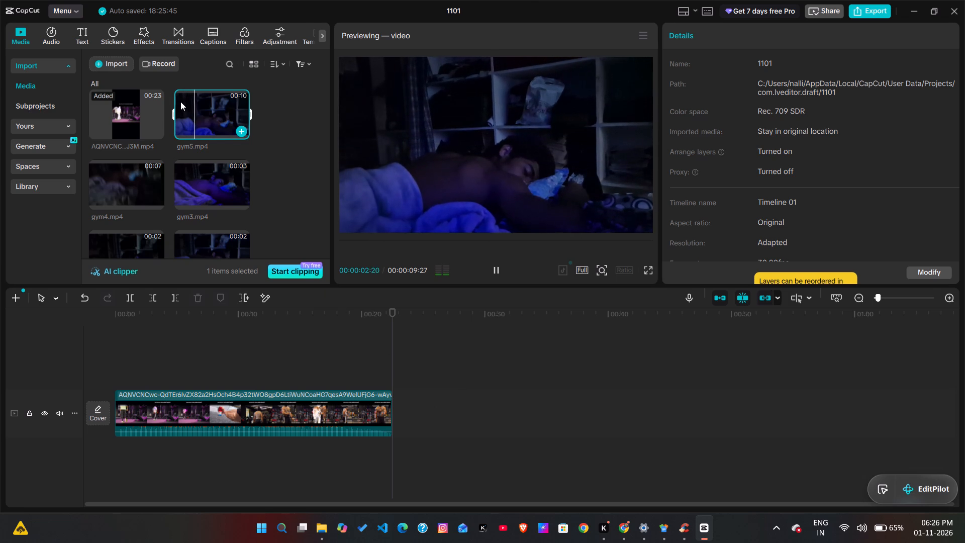
pyautogui.click(199, 194)
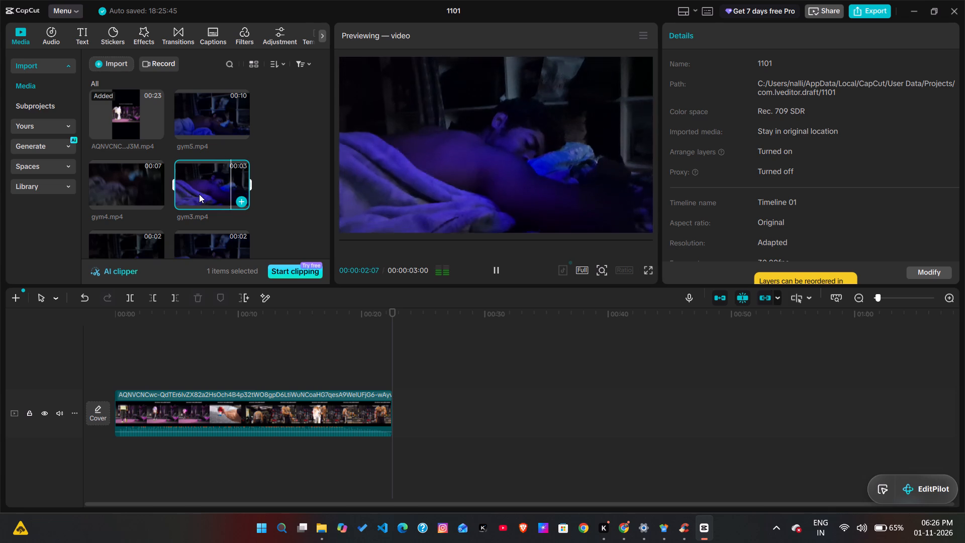
pyautogui.click(197, 236)
pyautogui.scroll(-1, 197, 236)
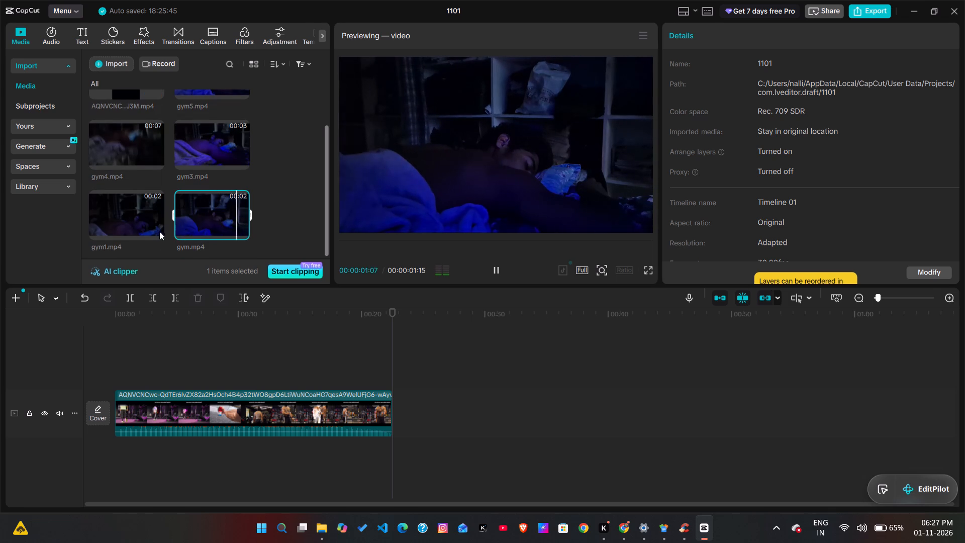
pyautogui.scroll(1, 251, 163)
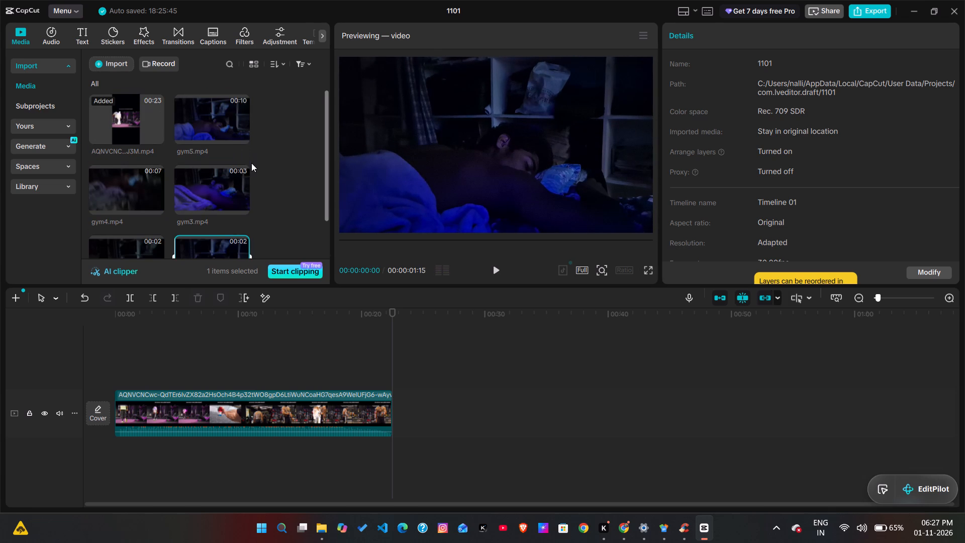
pyautogui.click(224, 108)
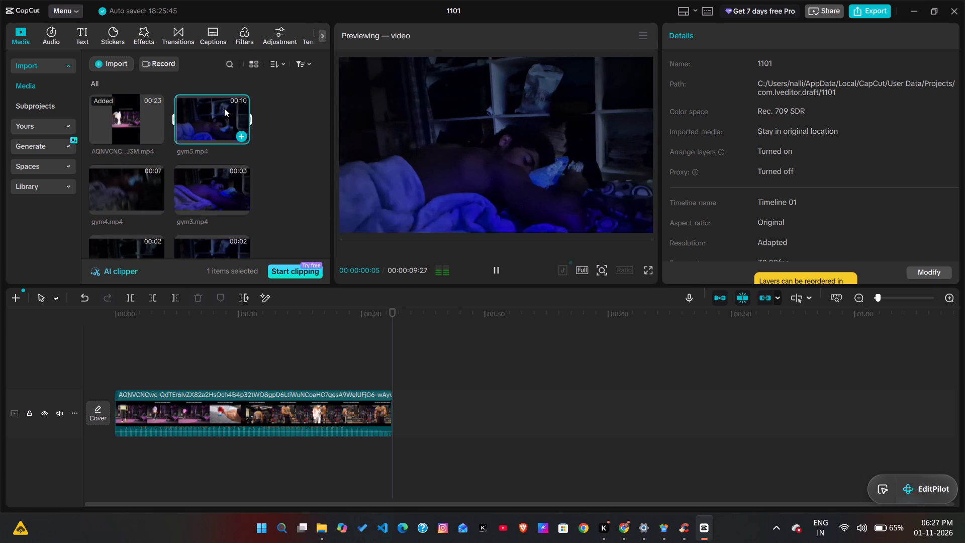
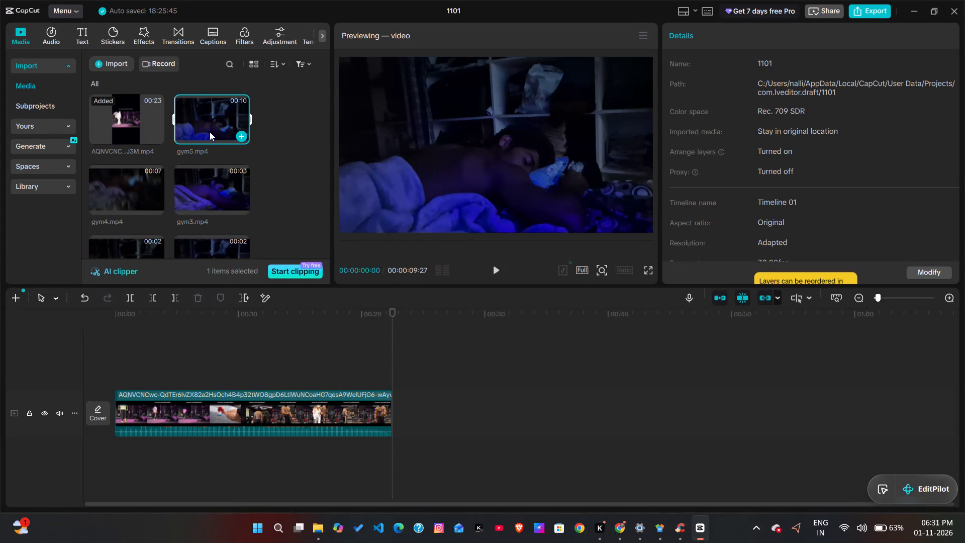
# Add the imported gym5.mp4 clip to the timeline directly after the downloaded video.
pyautogui.scroll(-4, 206, 178)
pyautogui.scroll(4, 206, 178)
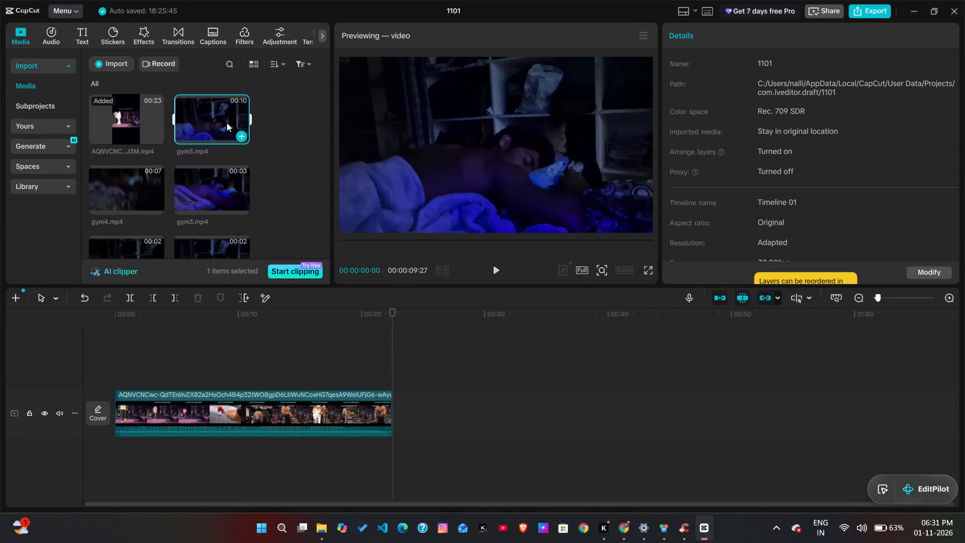
pyautogui.click(241, 134)
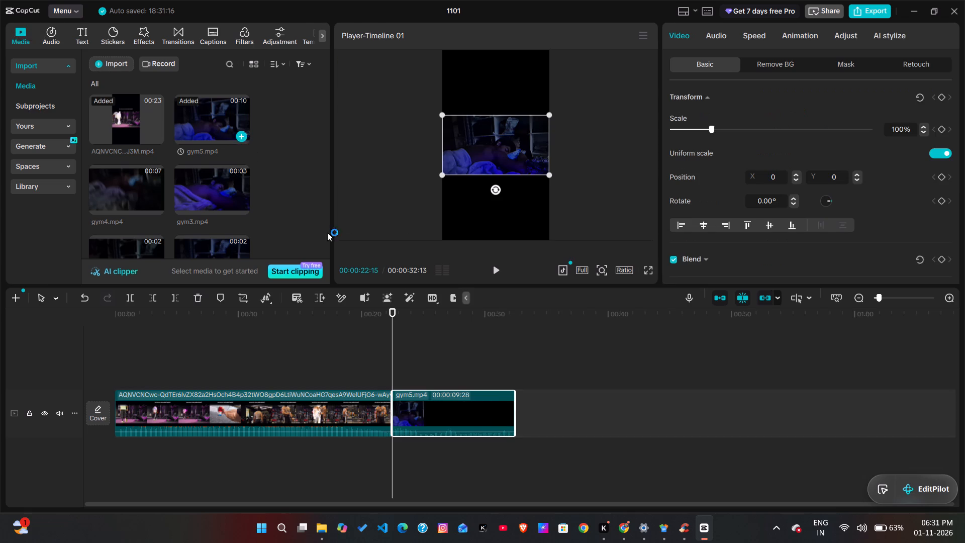
# Play a moment of the gym5 clip and set its scale to 105% so it fills the frame width.
pyautogui.press('space')
pyautogui.press('space')
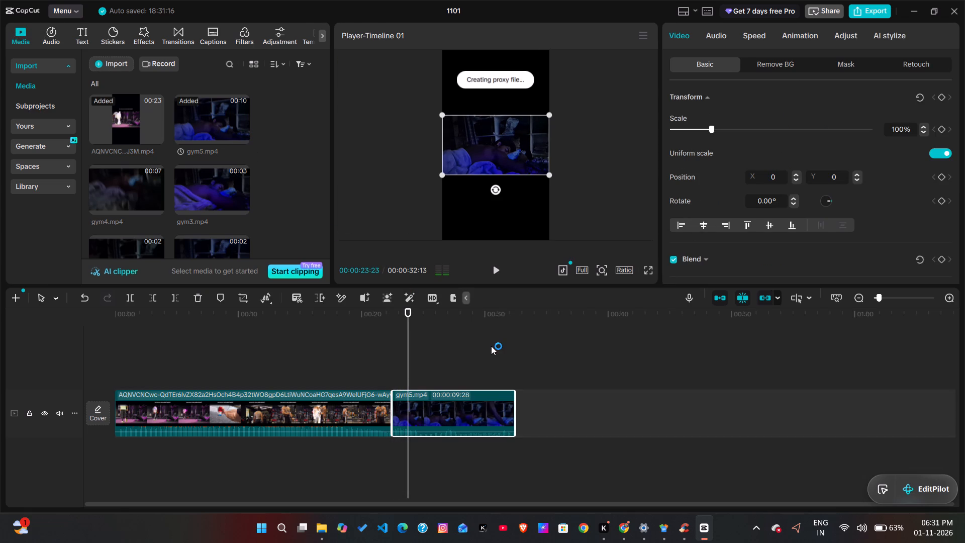
pyautogui.moveTo(713, 126); pyautogui.dragTo(721, 126)
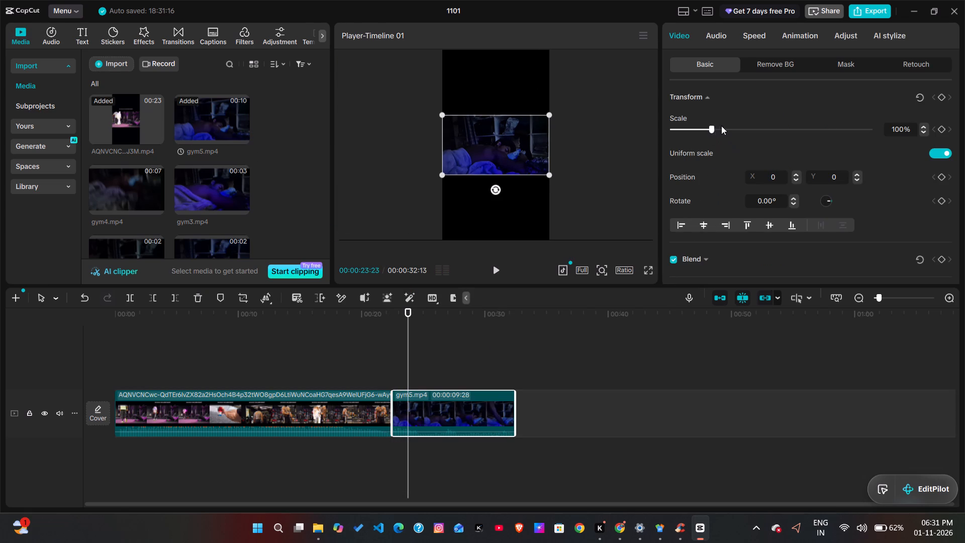
pyautogui.moveTo(721, 126); pyautogui.dragTo(724, 142)
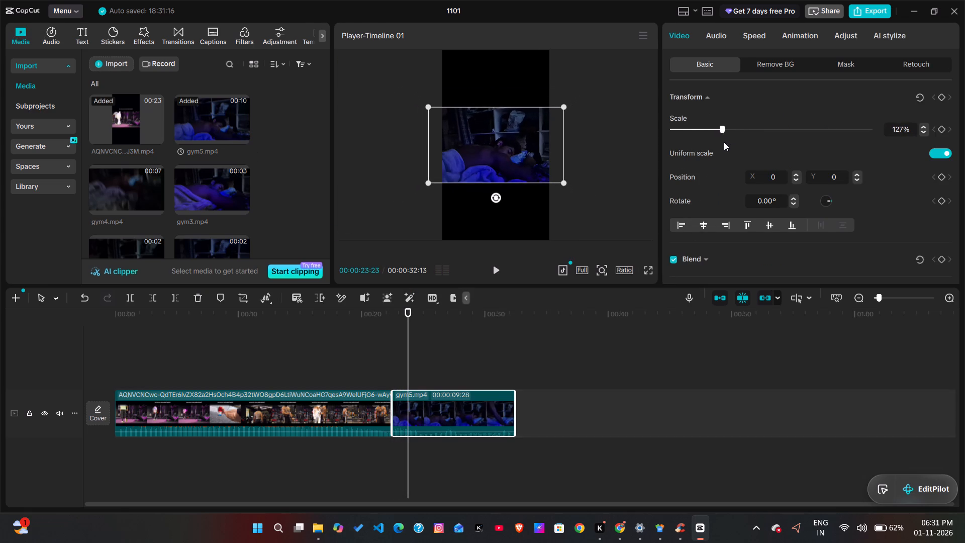
pyautogui.moveTo(724, 142); pyautogui.dragTo(712, 137)
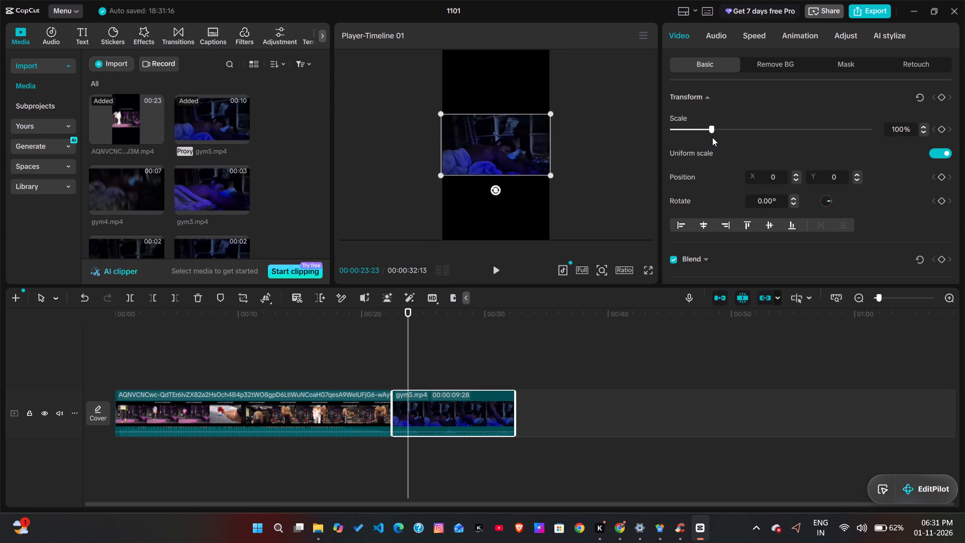
pyautogui.moveTo(712, 137); pyautogui.dragTo(715, 139)
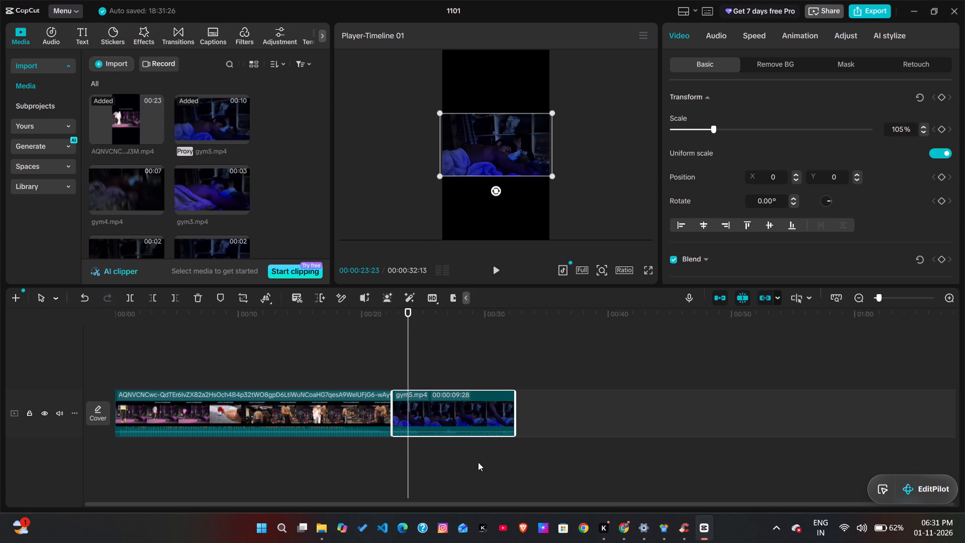
# Examine the downloaded video clip's audio settings and its basic colour adjustment options.
pyautogui.click(332, 436)
pyautogui.click(326, 423)
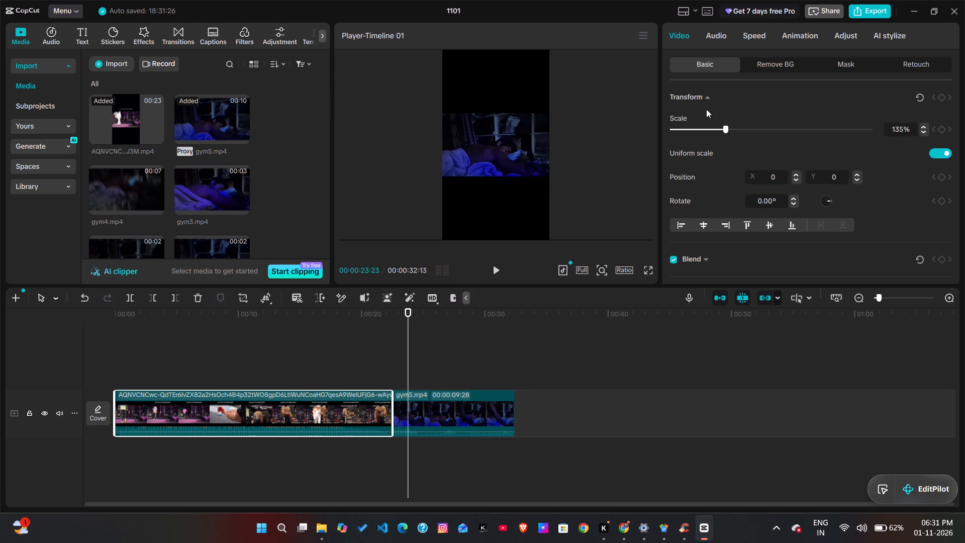
pyautogui.click(716, 34)
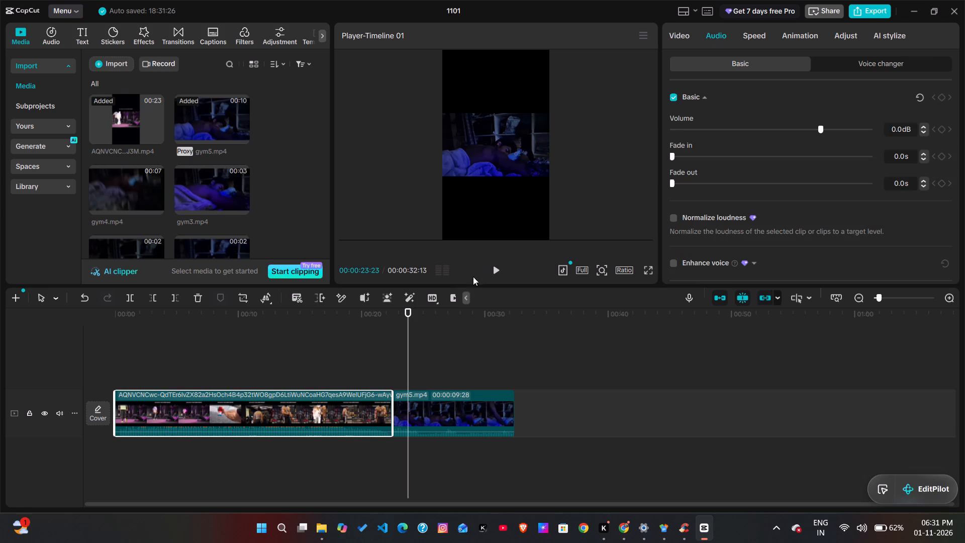
pyautogui.moveTo(409, 321); pyautogui.dragTo(335, 345)
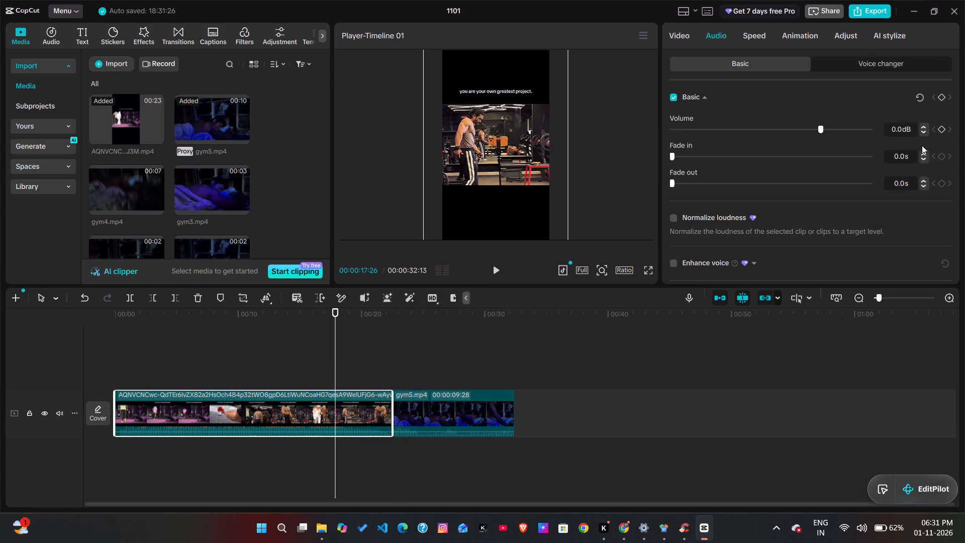
pyautogui.scroll(-5, 764, 148)
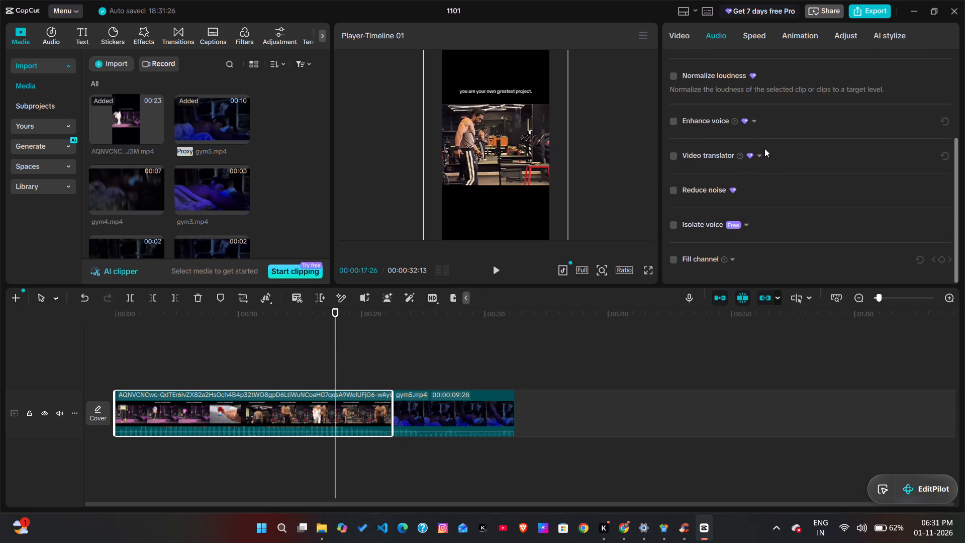
pyautogui.scroll(-3, 764, 148)
pyautogui.scroll(2, 764, 148)
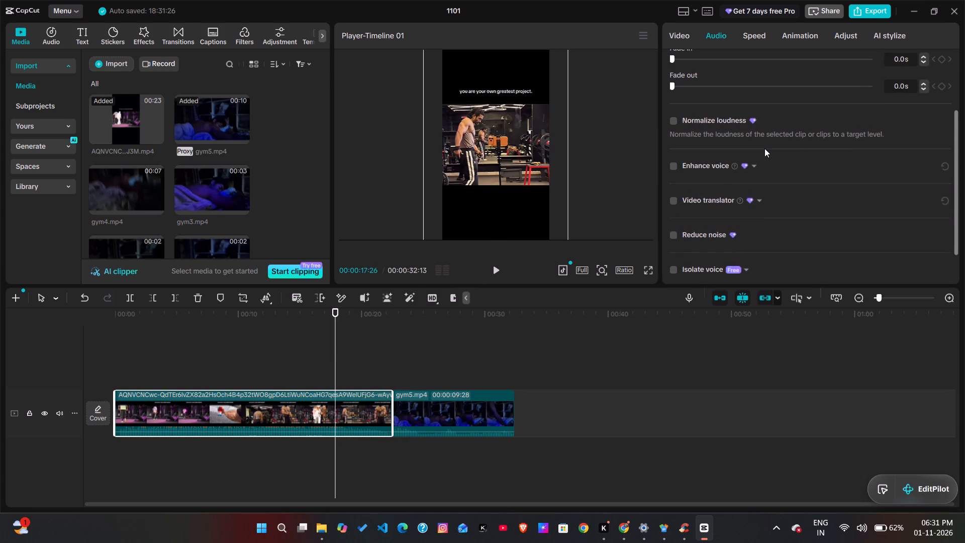
pyautogui.scroll(-1, 764, 148)
pyautogui.scroll(12, 764, 148)
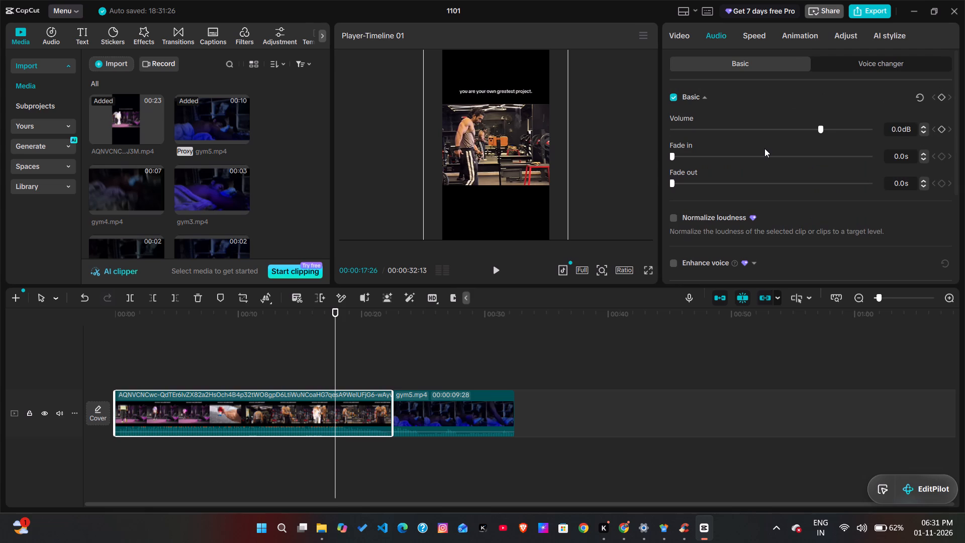
pyautogui.scroll(-1, 764, 148)
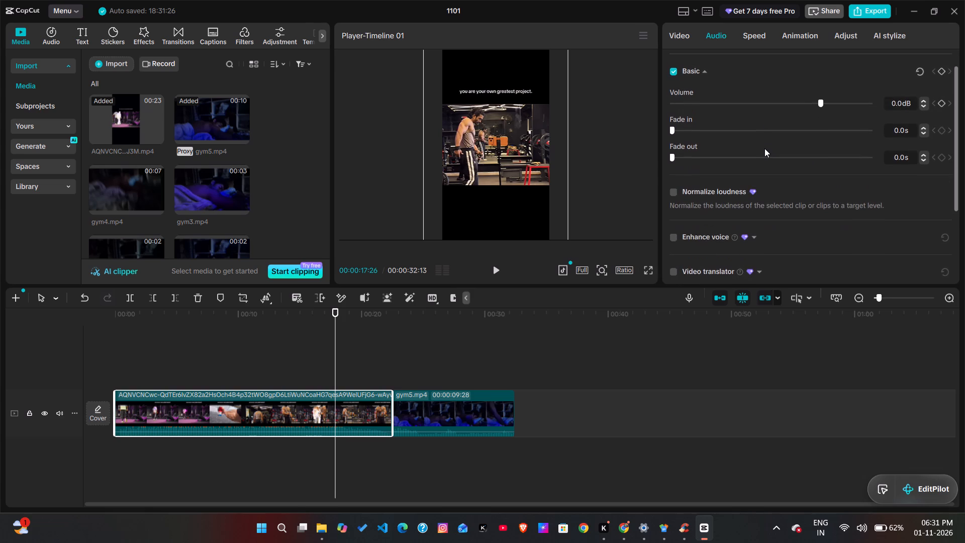
pyautogui.scroll(-7, 764, 148)
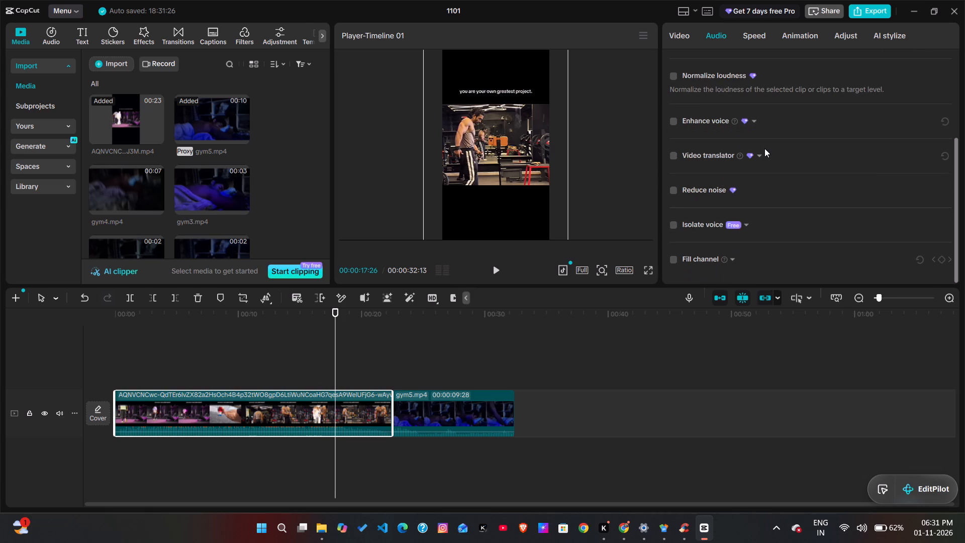
pyautogui.scroll(-1, 764, 148)
pyautogui.scroll(4, 764, 148)
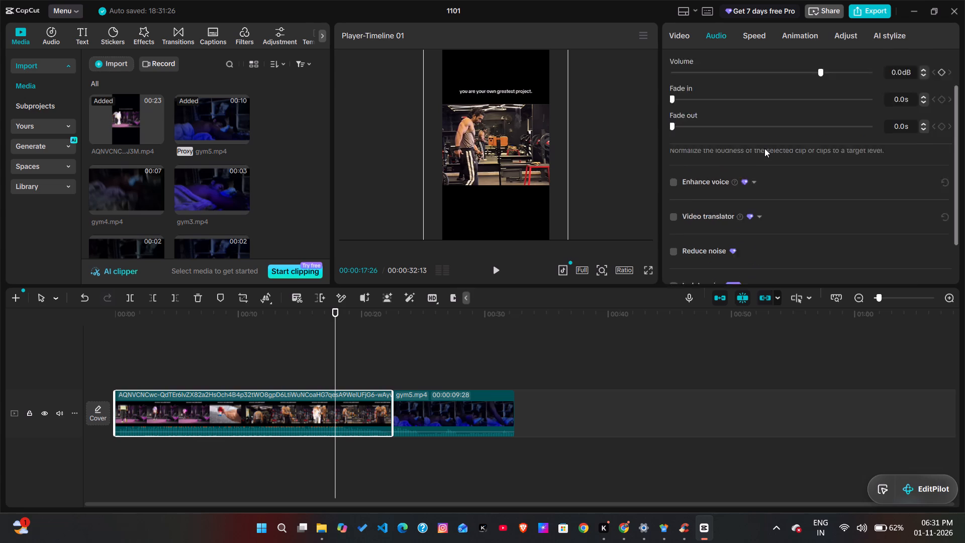
pyautogui.scroll(5, 764, 148)
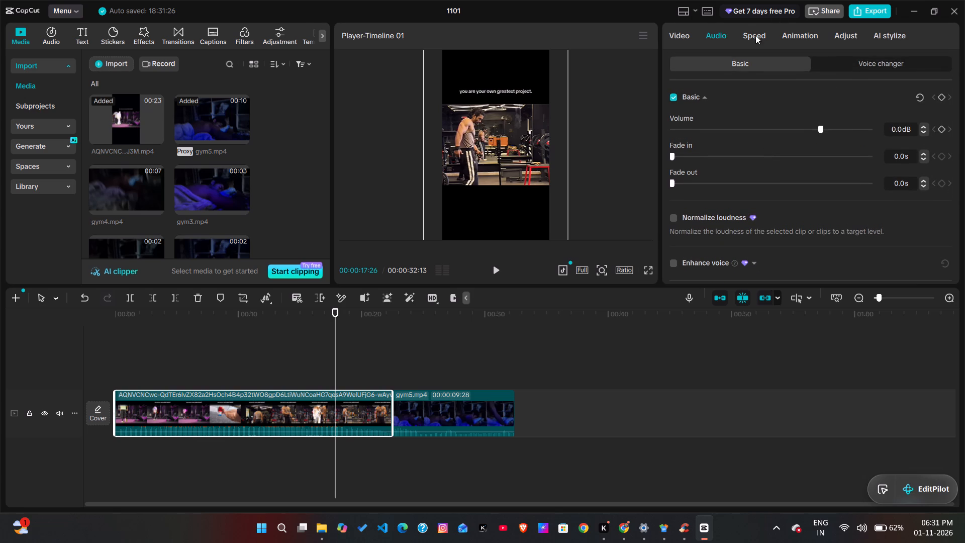
pyautogui.click(849, 40)
pyautogui.click(834, 29)
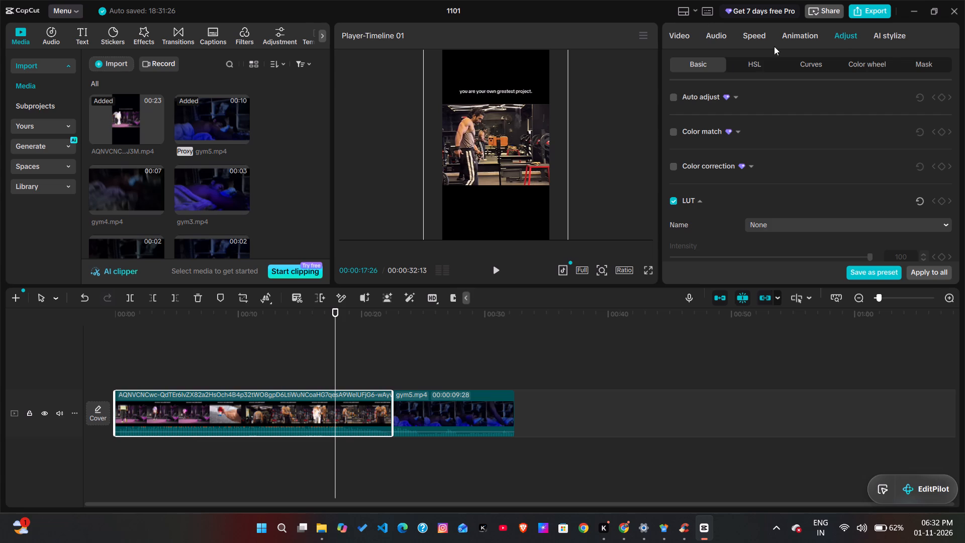
pyautogui.click(721, 41)
pyautogui.scroll(-3, 721, 183)
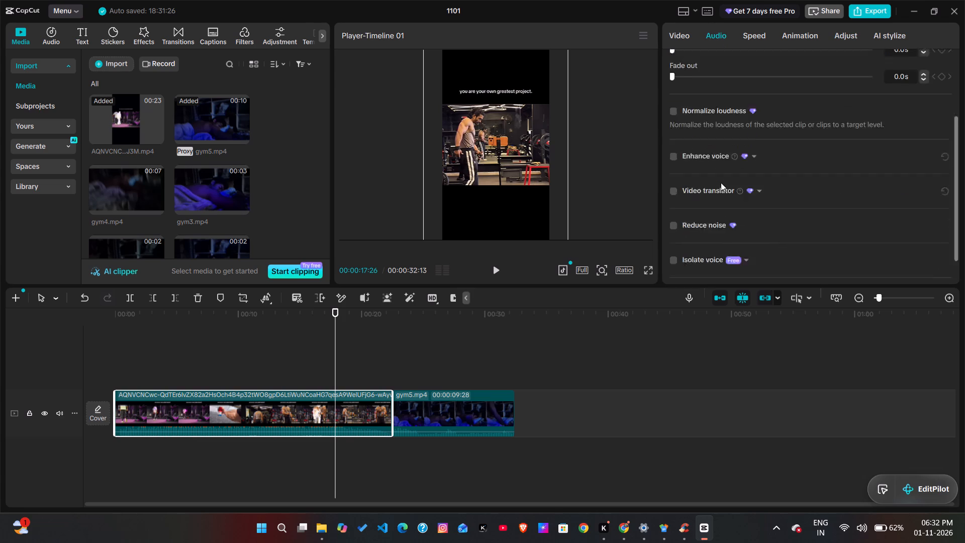
pyautogui.scroll(-7, 721, 183)
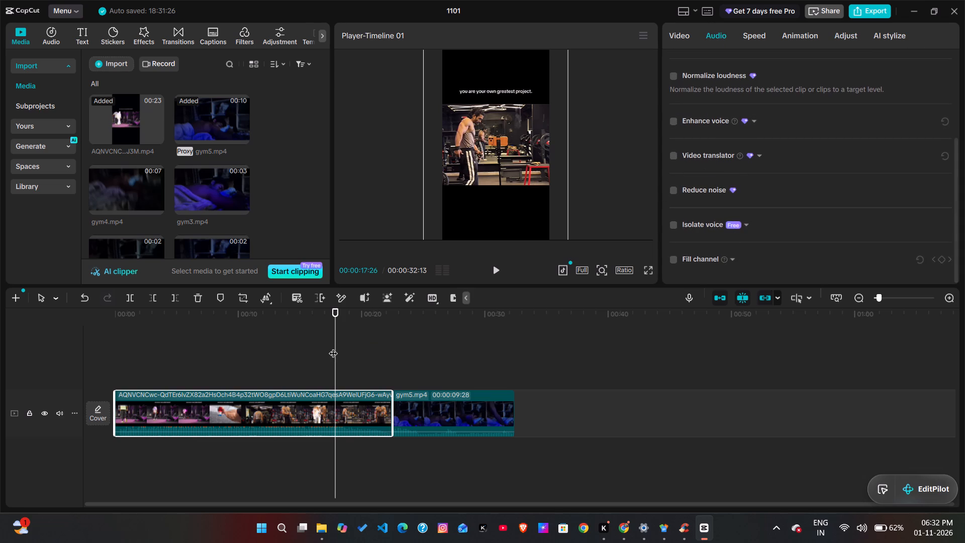
# Scrub through the gym5 clip and the end of the downloaded video to compare their frames.
pyautogui.moveTo(333, 346); pyautogui.dragTo(442, 383)
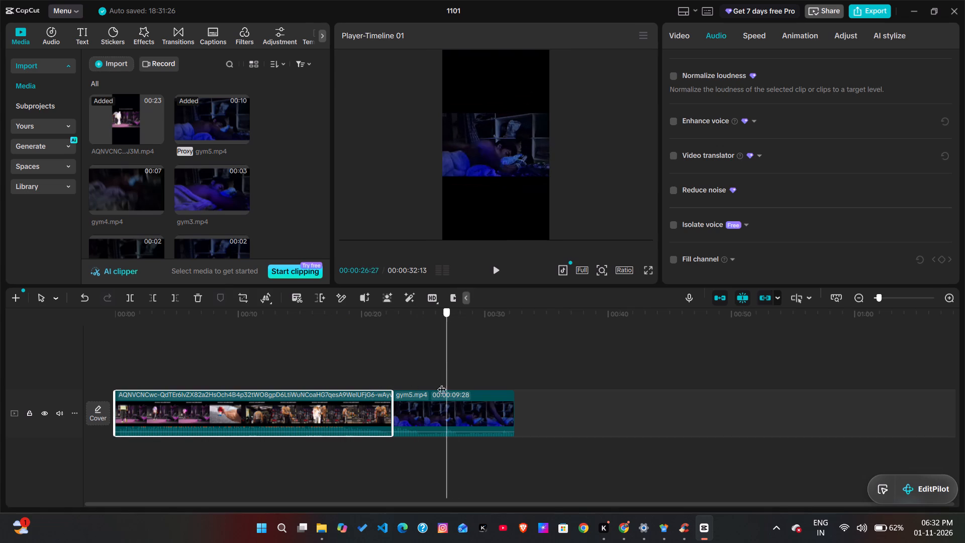
pyautogui.moveTo(442, 383); pyautogui.dragTo(474, 389)
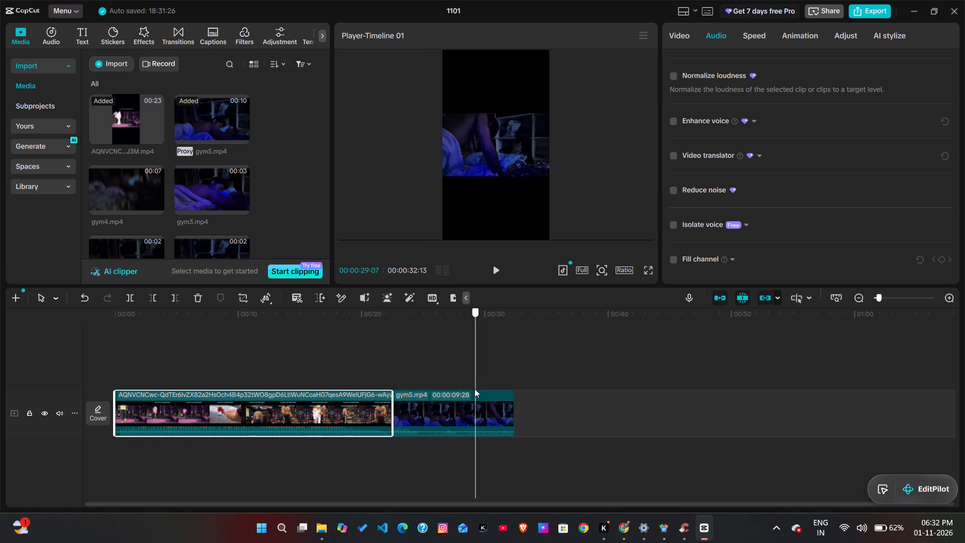
pyautogui.moveTo(474, 389); pyautogui.dragTo(454, 391)
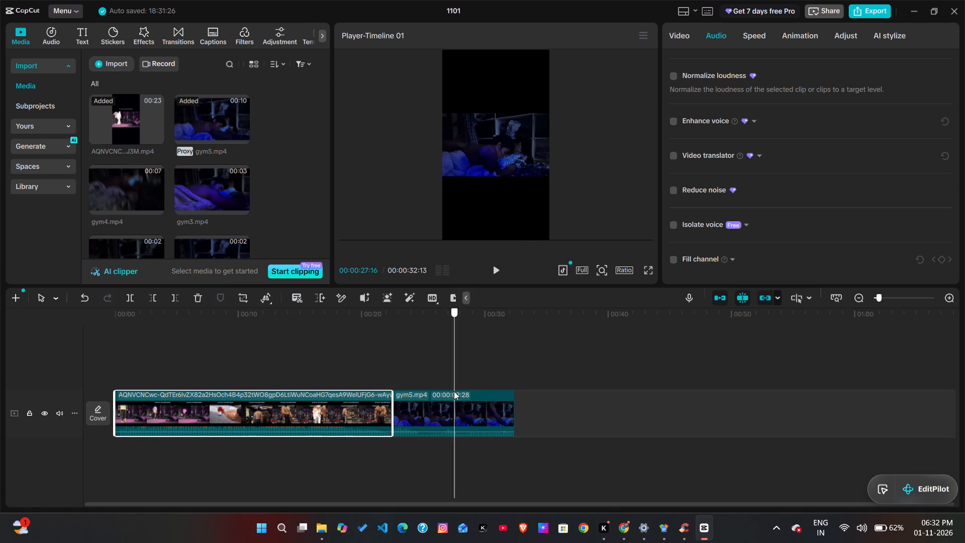
pyautogui.moveTo(454, 391); pyautogui.dragTo(447, 390)
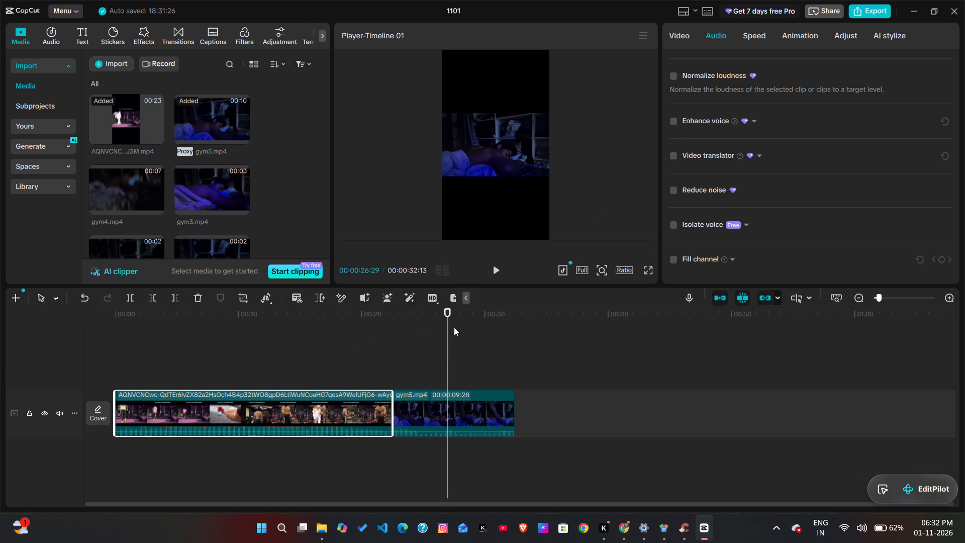
pyautogui.moveTo(449, 334); pyautogui.dragTo(348, 360)
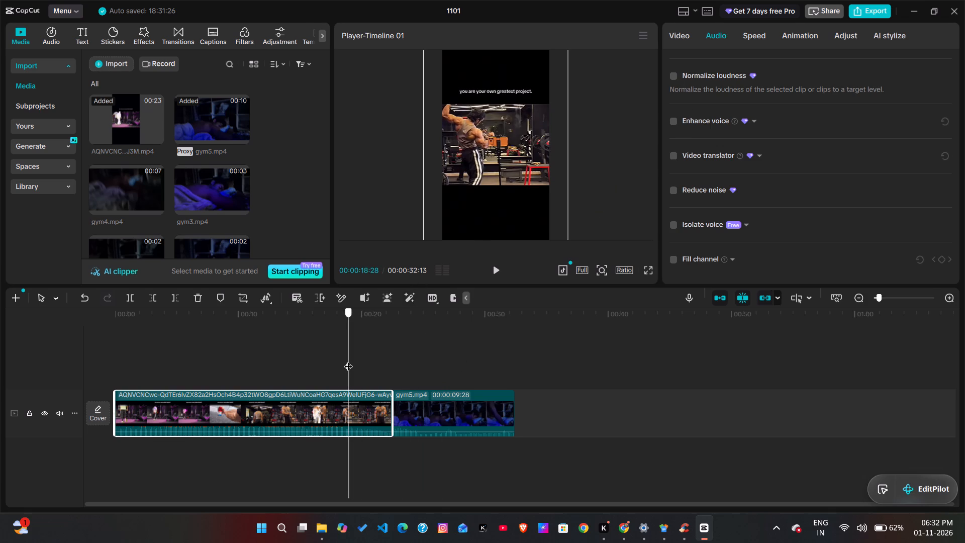
pyautogui.moveTo(348, 360); pyautogui.dragTo(355, 355)
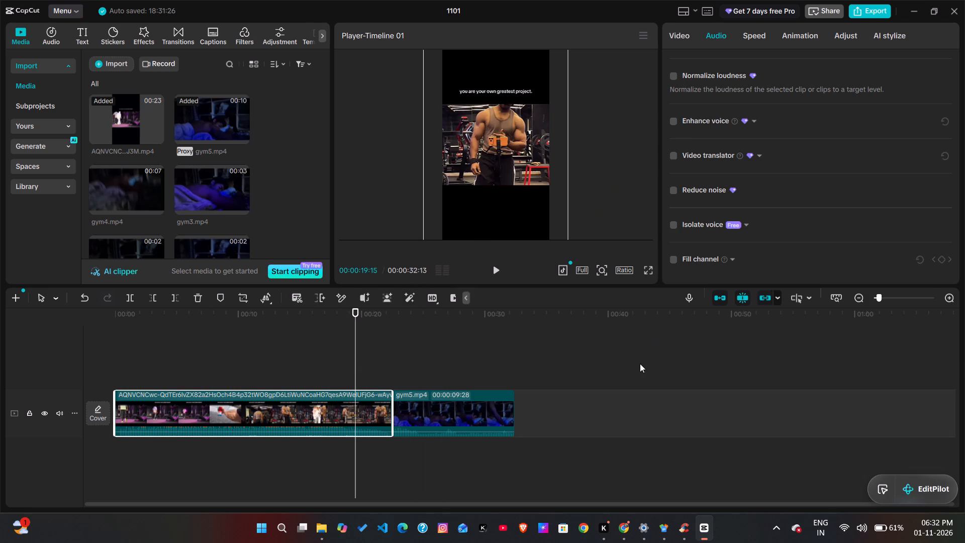
# Look through the downloaded clip's adjustment, video and audio settings and its available clip commands.
pyautogui.scroll(-2, 640, 364)
pyautogui.click(851, 33)
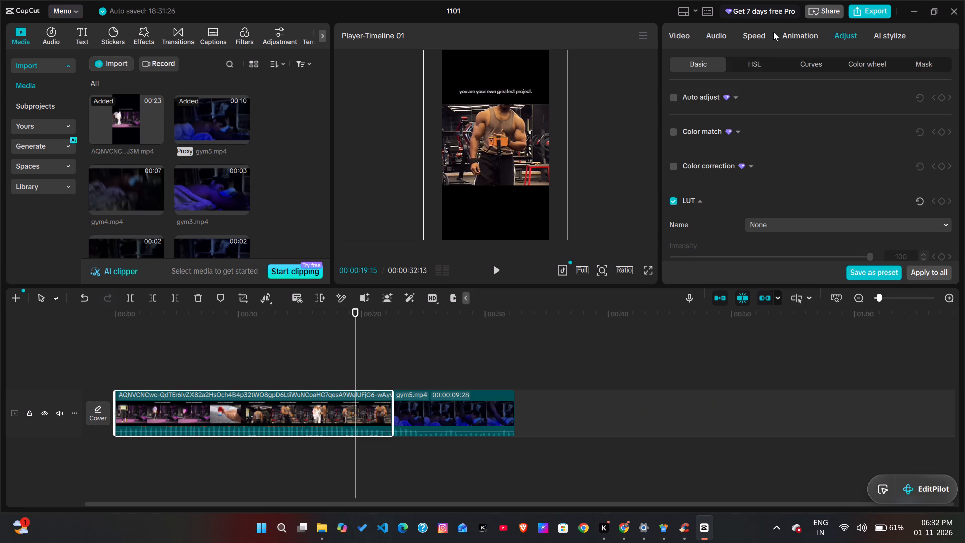
pyautogui.click(773, 32)
pyautogui.click(696, 40)
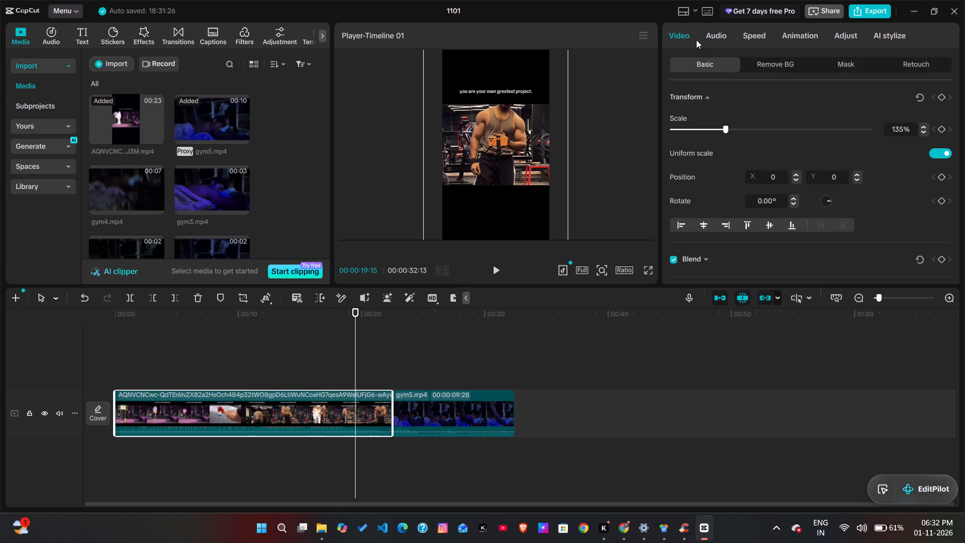
pyautogui.click(707, 40)
pyautogui.scroll(-5, 721, 132)
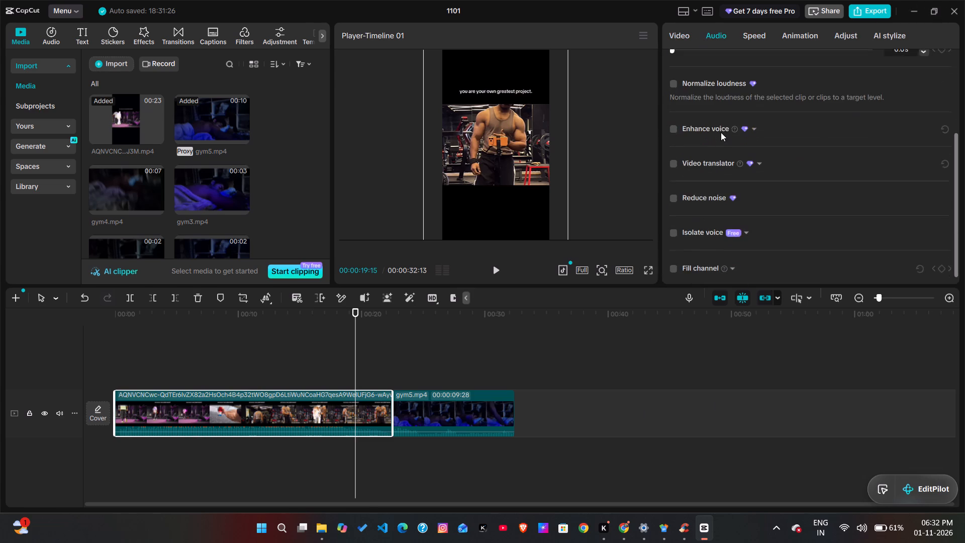
pyautogui.scroll(-4, 721, 132)
pyautogui.click(368, 419)
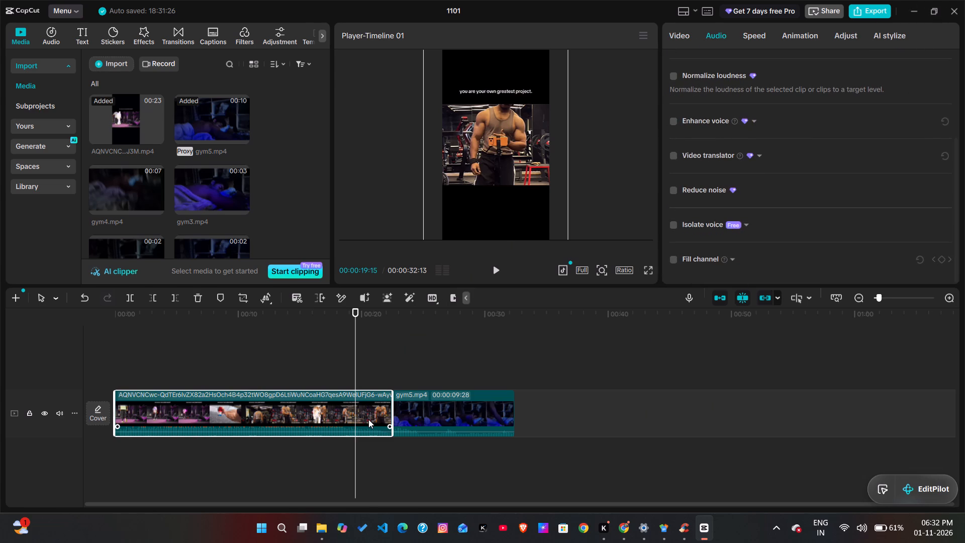
pyautogui.click(368, 419)
pyautogui.scroll(-2, 788, 129)
pyautogui.rightClick(324, 415)
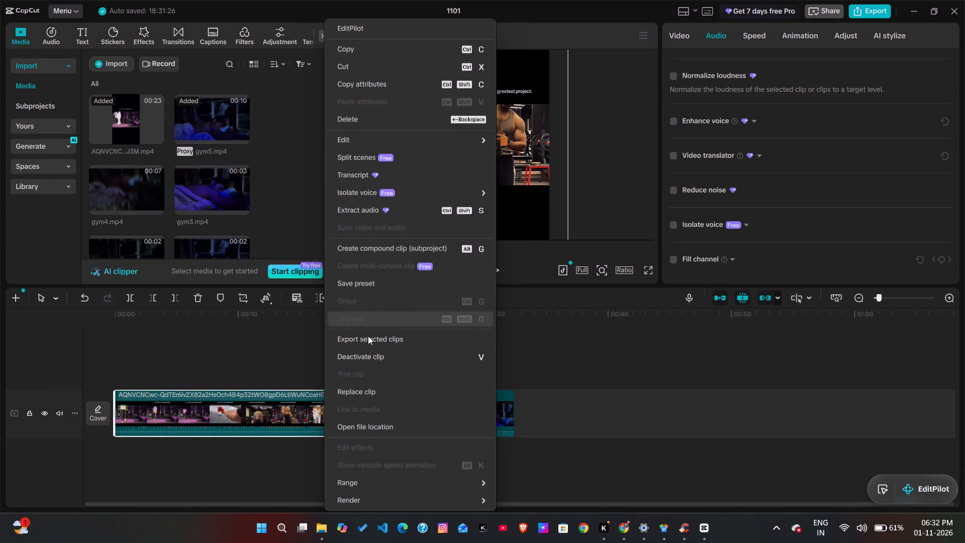
pyautogui.scroll(-3, 384, 121)
pyautogui.click(580, 343)
# Scrub between the downloaded video's end and the gym5 clip to compare their frames.
pyautogui.click(466, 412)
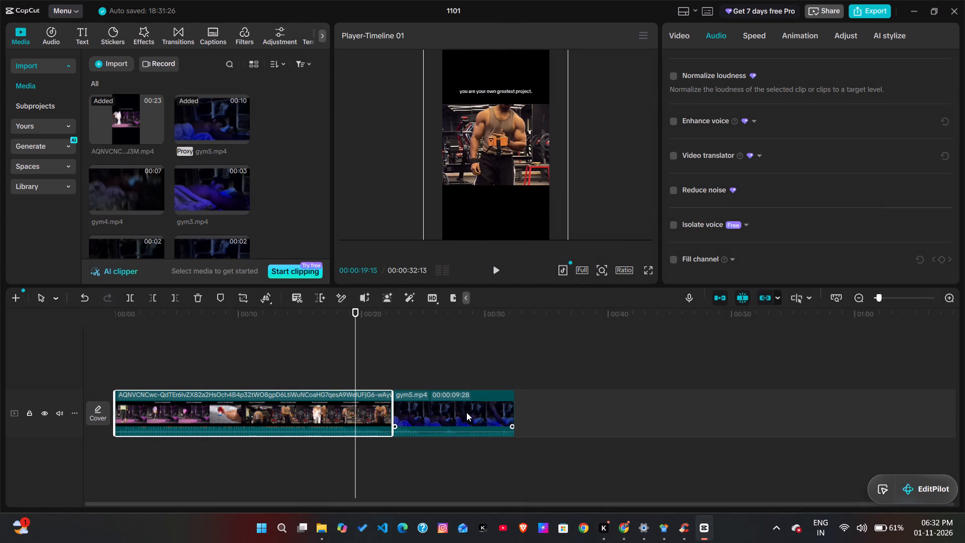
pyautogui.click(376, 399)
pyautogui.moveTo(355, 344); pyautogui.dragTo(418, 375)
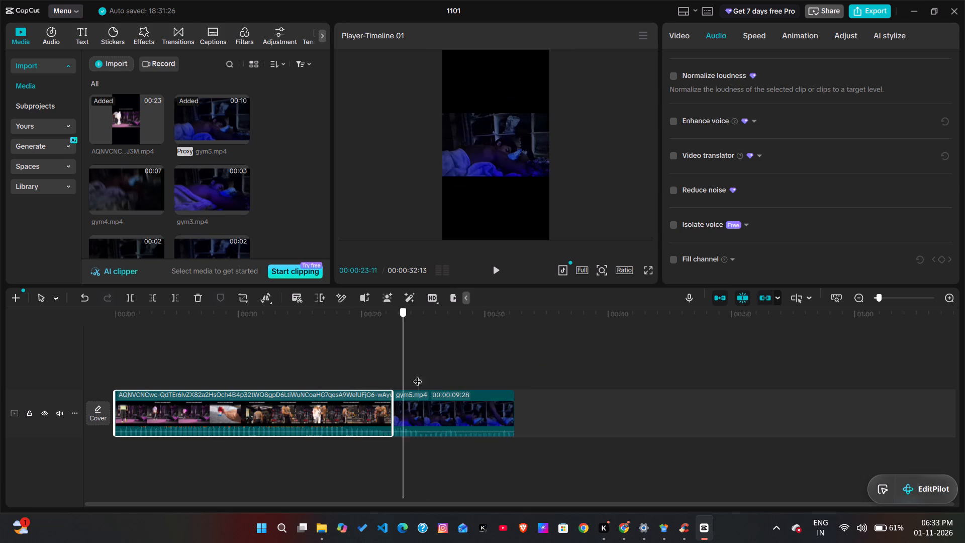
pyautogui.moveTo(418, 375); pyautogui.dragTo(442, 413)
pyautogui.click(442, 413)
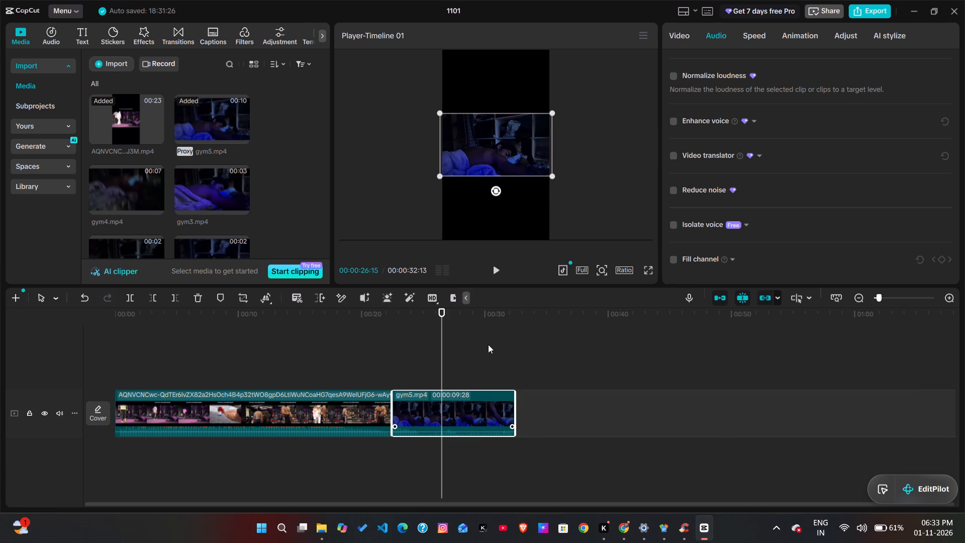
pyautogui.moveTo(440, 348); pyautogui.dragTo(352, 372)
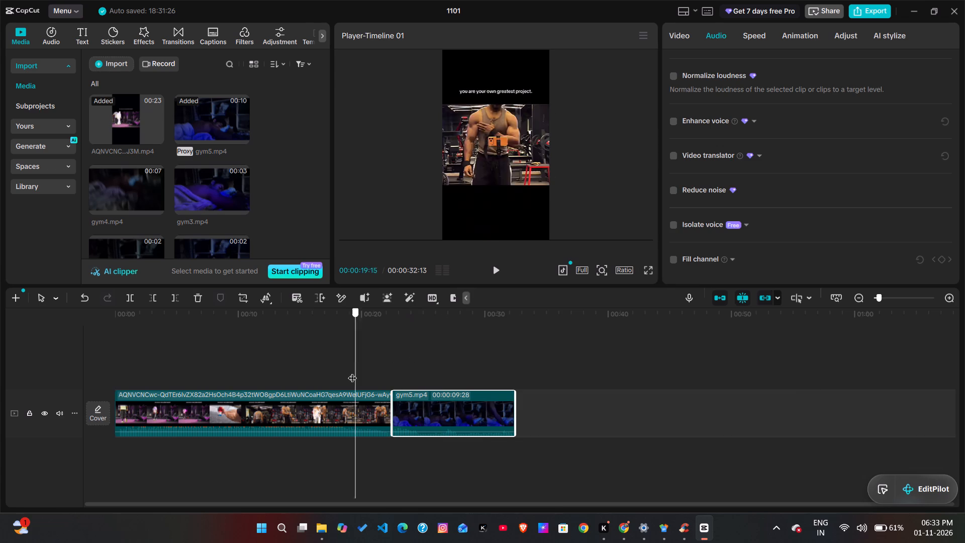
pyautogui.moveTo(352, 372); pyautogui.dragTo(345, 397)
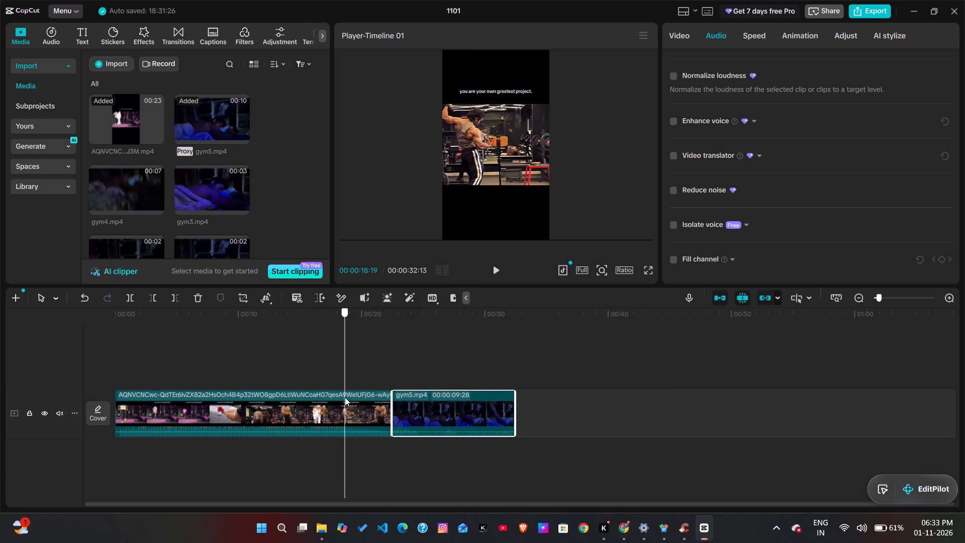
pyautogui.moveTo(345, 397); pyautogui.dragTo(421, 407)
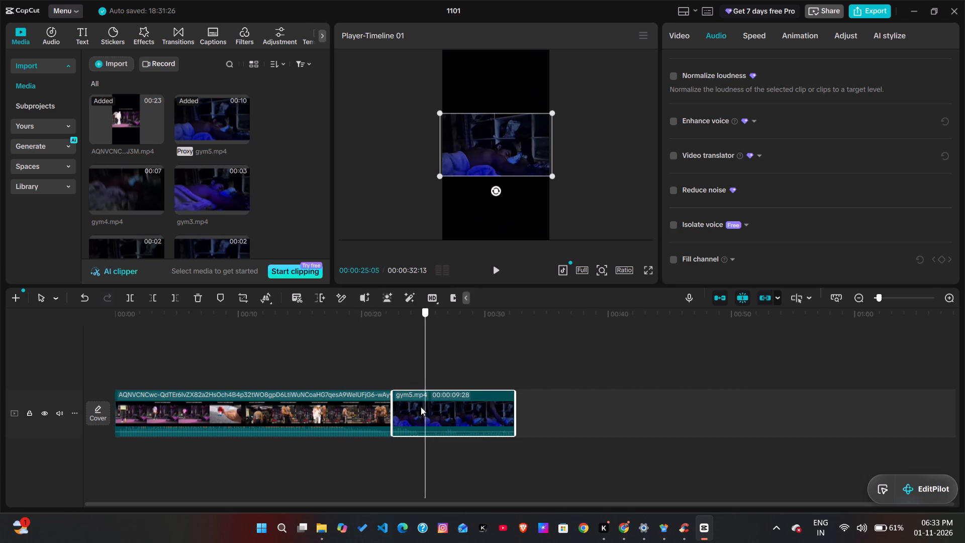
pyautogui.moveTo(421, 407); pyautogui.dragTo(467, 400)
# Extract the audio from the downloaded video clip onto its own track.
pyautogui.click(310, 431)
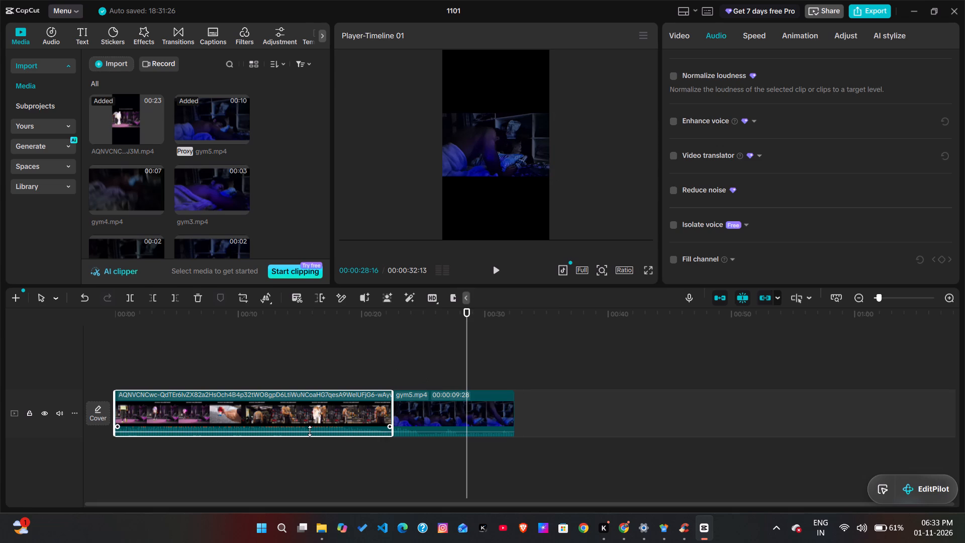
pyautogui.rightClick(310, 431)
pyautogui.click(362, 209)
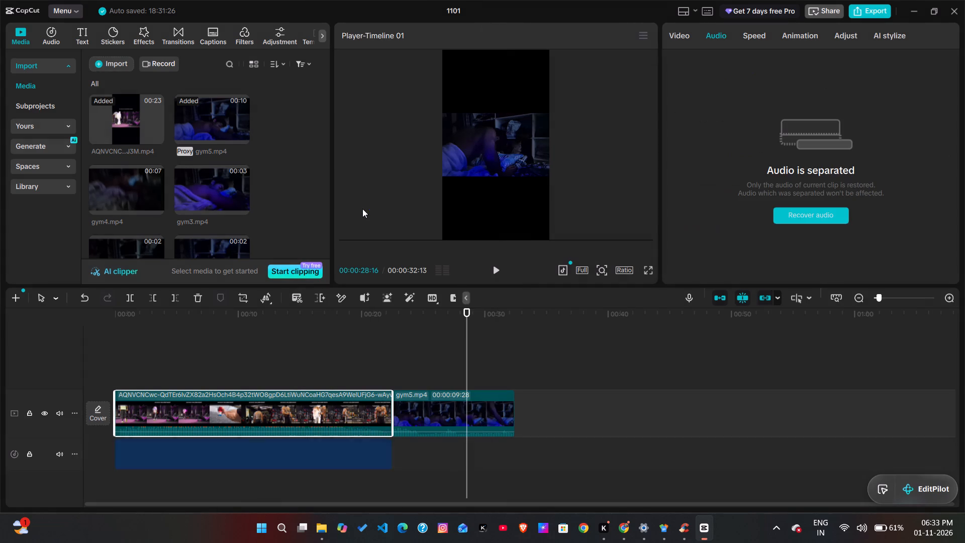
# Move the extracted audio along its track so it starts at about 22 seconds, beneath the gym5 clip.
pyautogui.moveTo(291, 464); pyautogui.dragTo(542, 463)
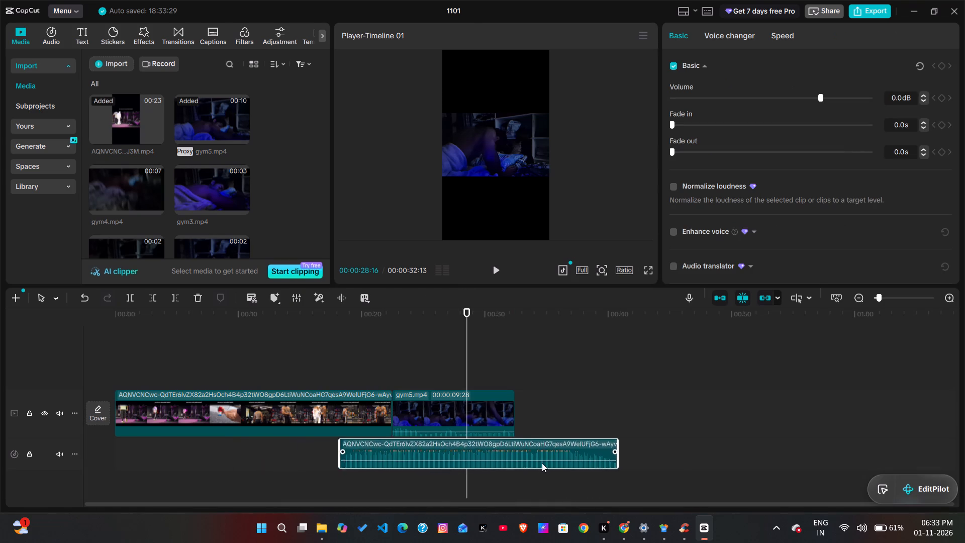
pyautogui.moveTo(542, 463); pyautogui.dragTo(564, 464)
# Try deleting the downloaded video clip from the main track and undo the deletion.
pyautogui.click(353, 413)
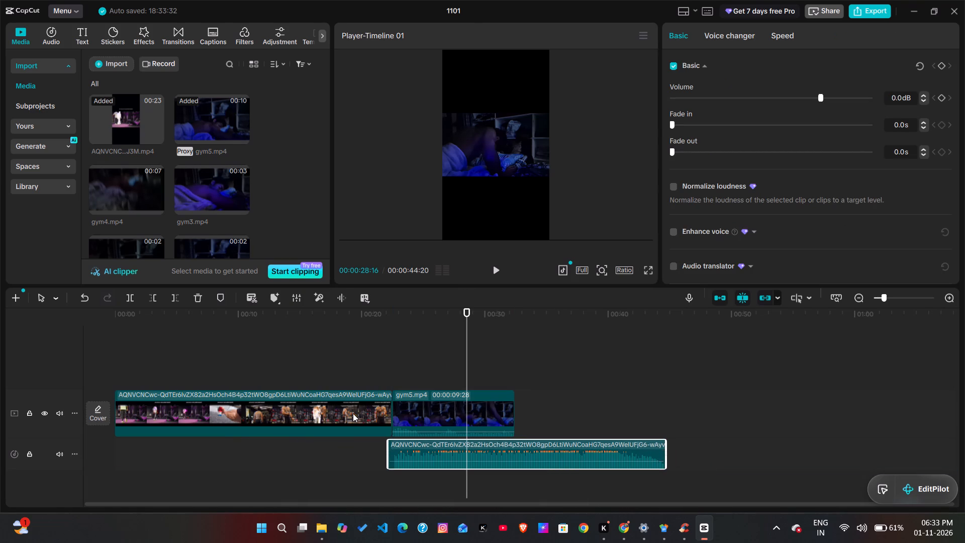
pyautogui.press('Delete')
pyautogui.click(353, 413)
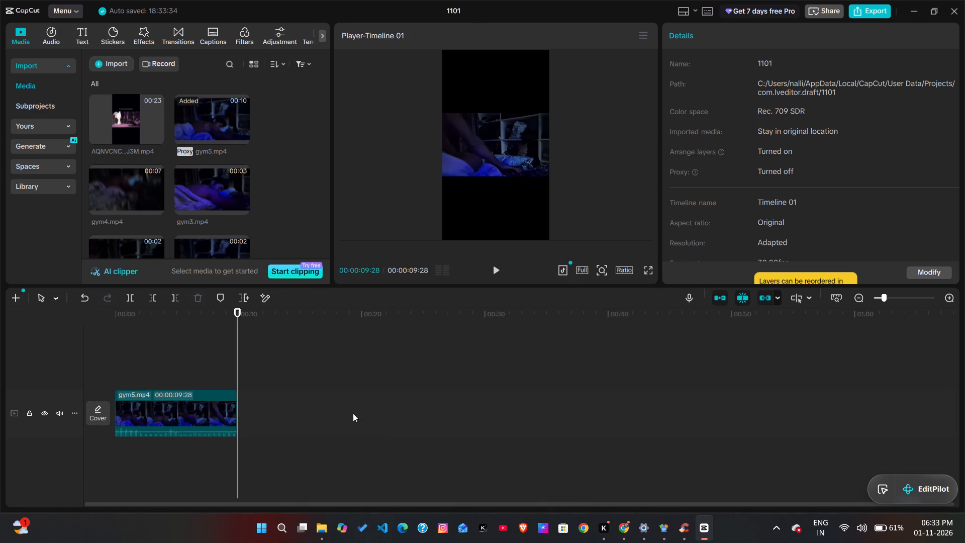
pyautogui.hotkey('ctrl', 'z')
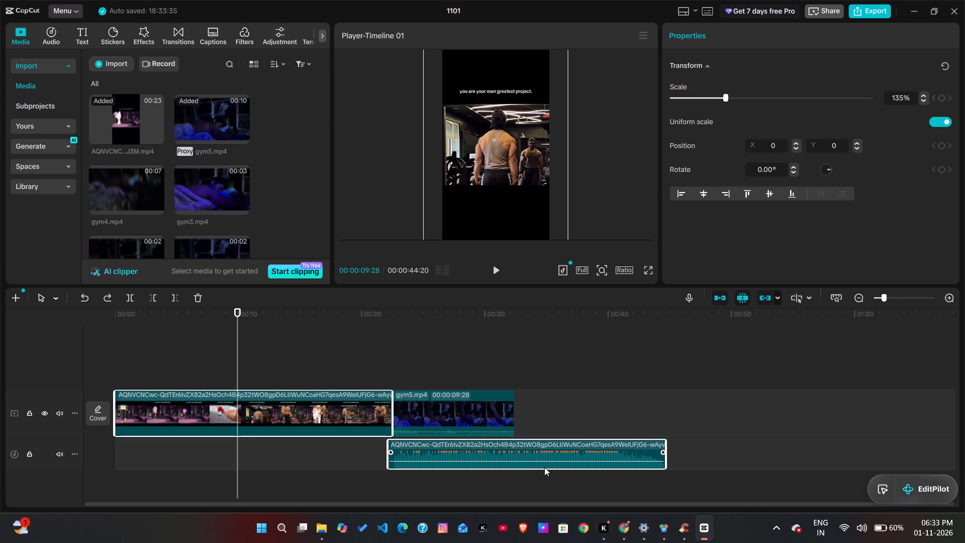
# Move the extracted audio to the timeline start beneath the gym5 clip, with its volume at 3.0 dB.
pyautogui.moveTo(544, 467); pyautogui.dragTo(592, 457)
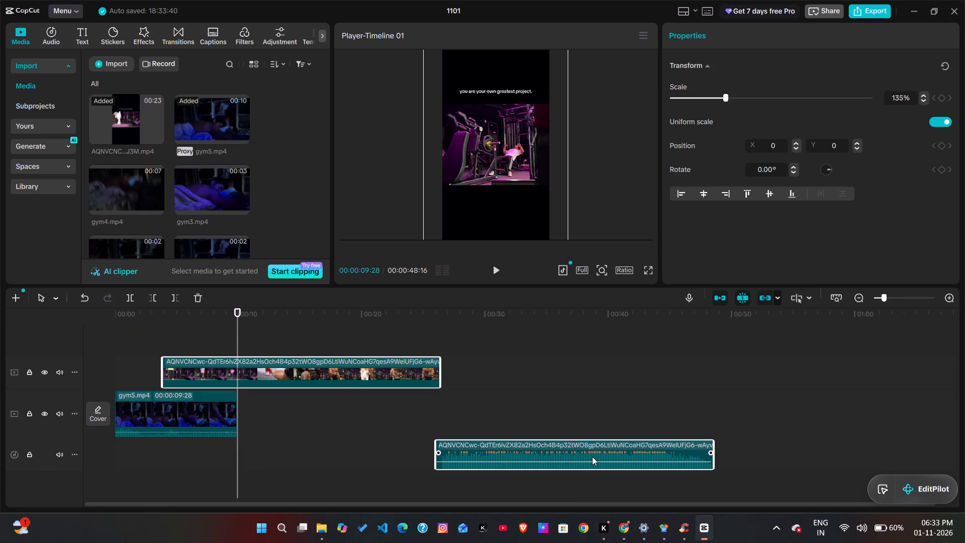
pyautogui.moveTo(470, 461); pyautogui.dragTo(323, 461)
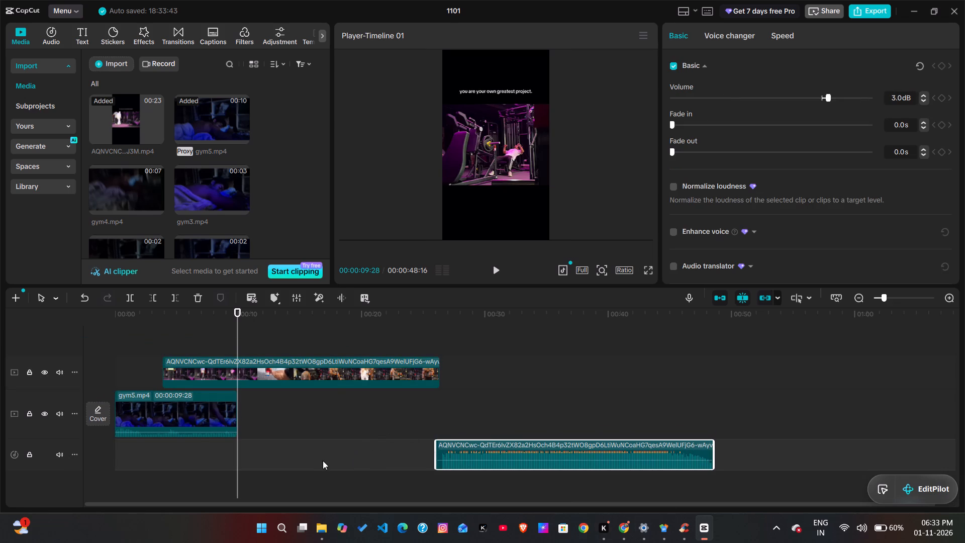
pyautogui.moveTo(500, 457); pyautogui.dragTo(181, 418)
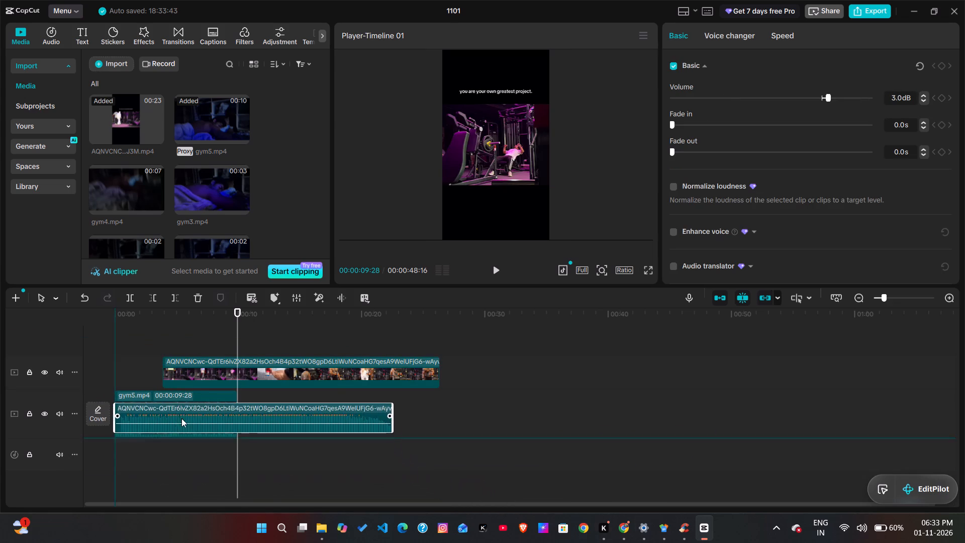
pyautogui.moveTo(181, 418); pyautogui.dragTo(189, 450)
pyautogui.click(189, 450)
pyautogui.moveTo(189, 450); pyautogui.dragTo(177, 452)
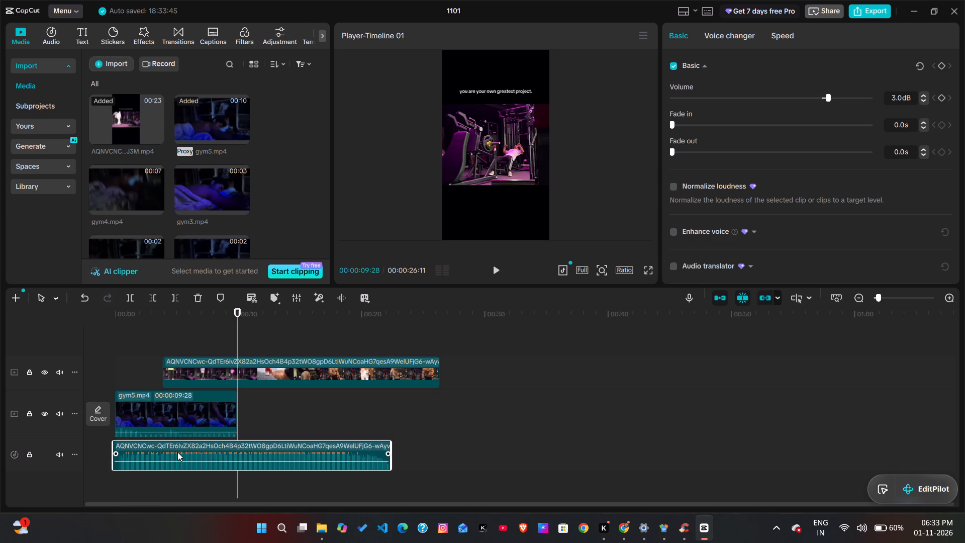
pyautogui.moveTo(177, 452); pyautogui.dragTo(184, 455)
pyautogui.click(184, 455)
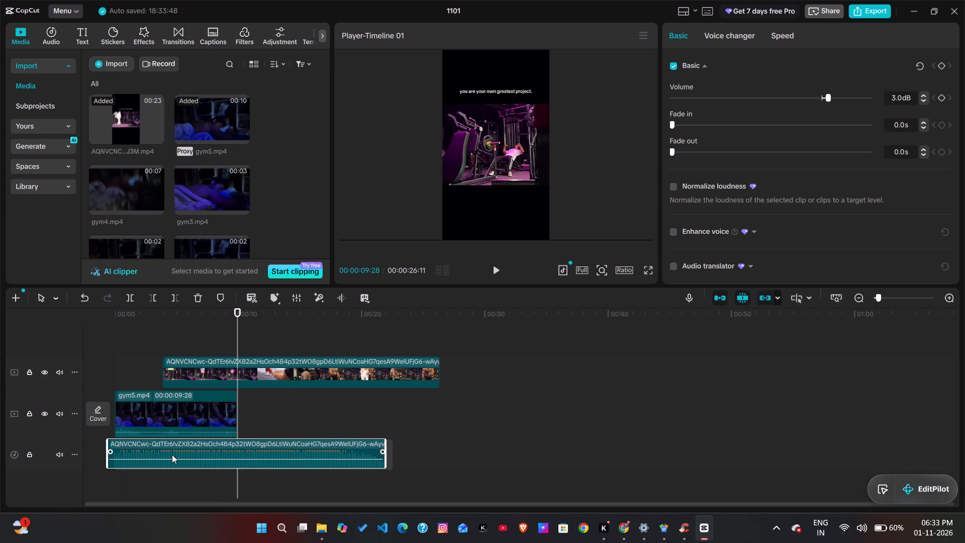
# Delete the downloaded video clip from the timeline, leaving gym5 and the extracted audio.
pyautogui.click(328, 363)
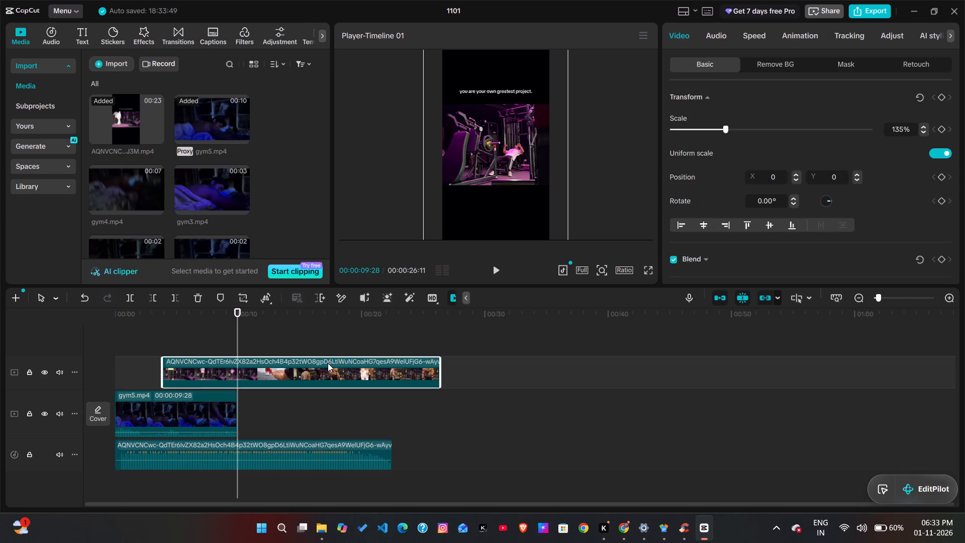
pyautogui.press('Delete')
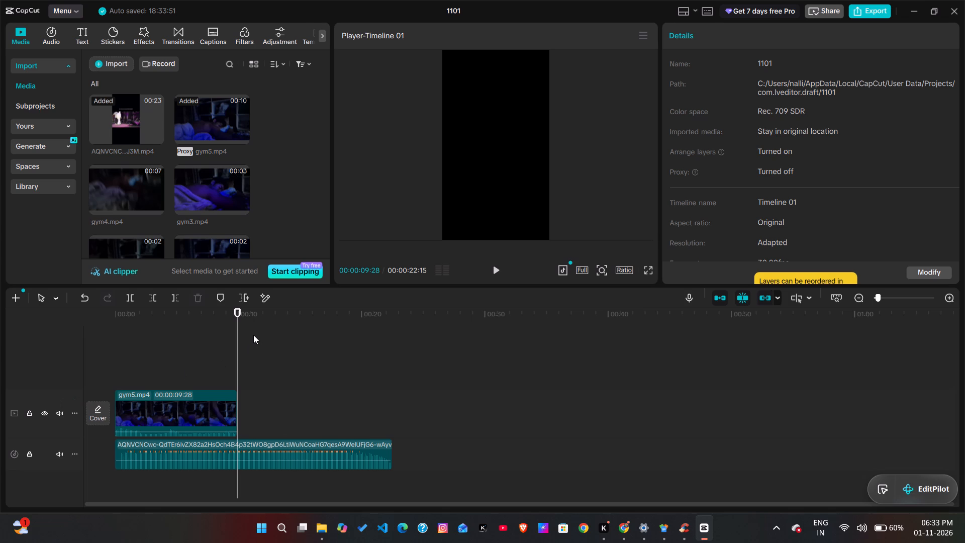
# Scrub back to the timeline start and play gym5 with the extracted audio for about six seconds.
pyautogui.moveTo(237, 337); pyautogui.dragTo(231, 336)
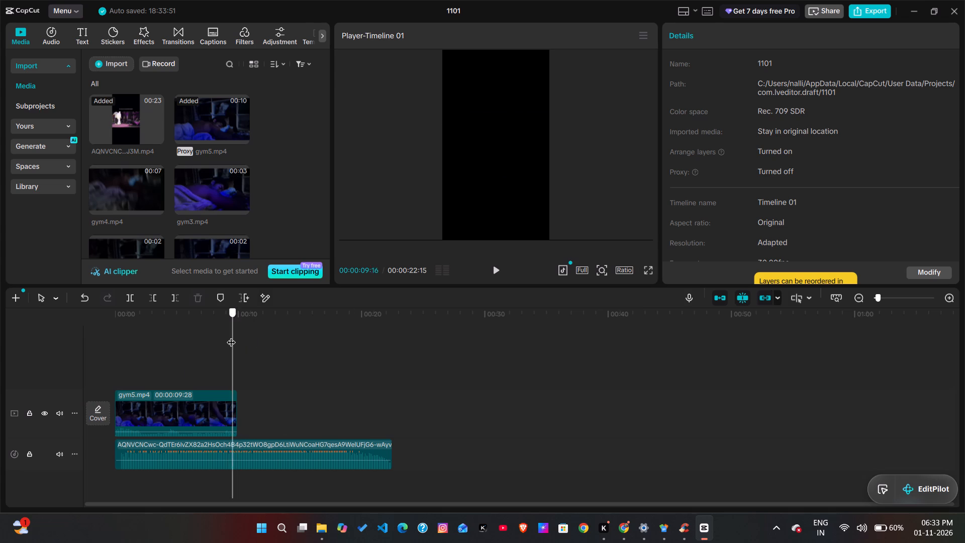
pyautogui.moveTo(231, 336); pyautogui.dragTo(154, 345)
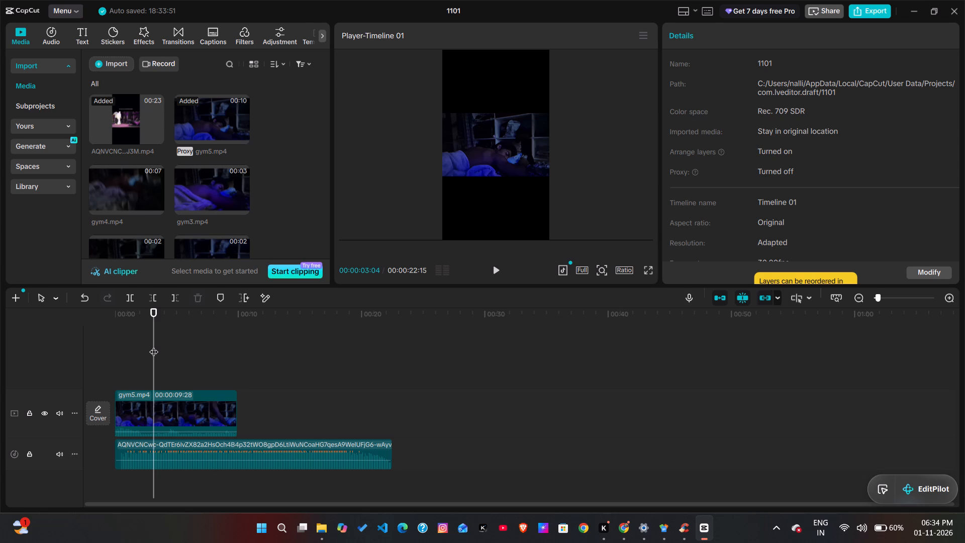
pyautogui.moveTo(154, 345); pyautogui.dragTo(155, 333)
pyautogui.moveTo(155, 333); pyautogui.dragTo(99, 360)
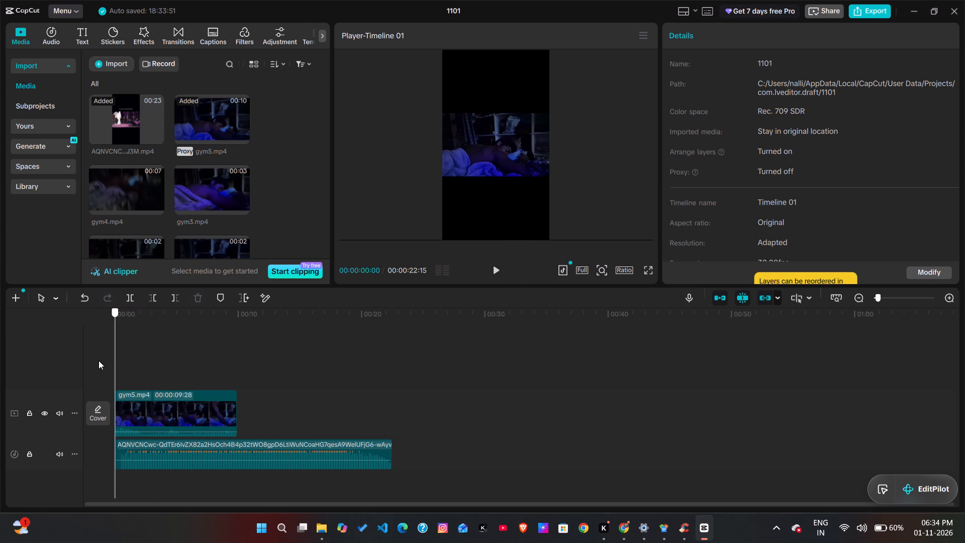
pyautogui.moveTo(99, 360); pyautogui.dragTo(98, 360)
pyautogui.press('space')
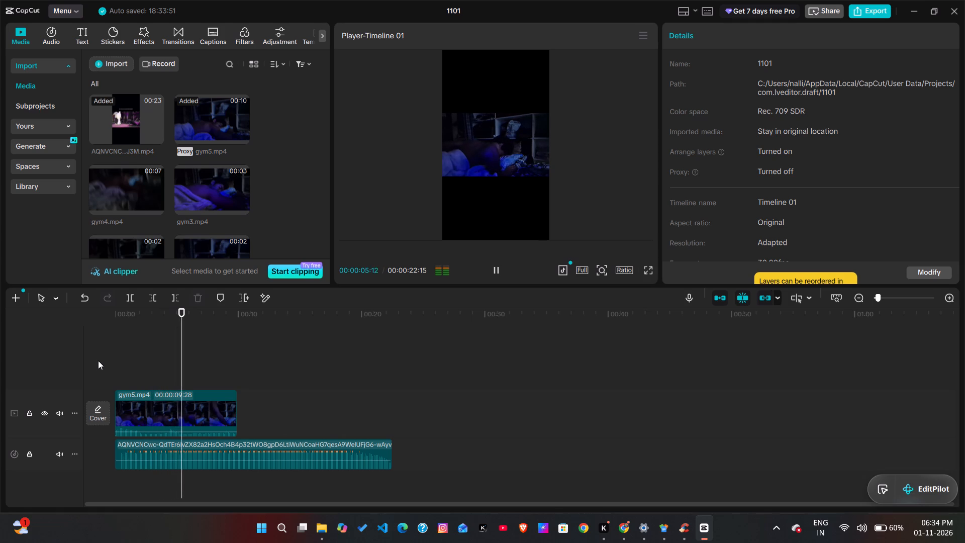
pyautogui.press('space')
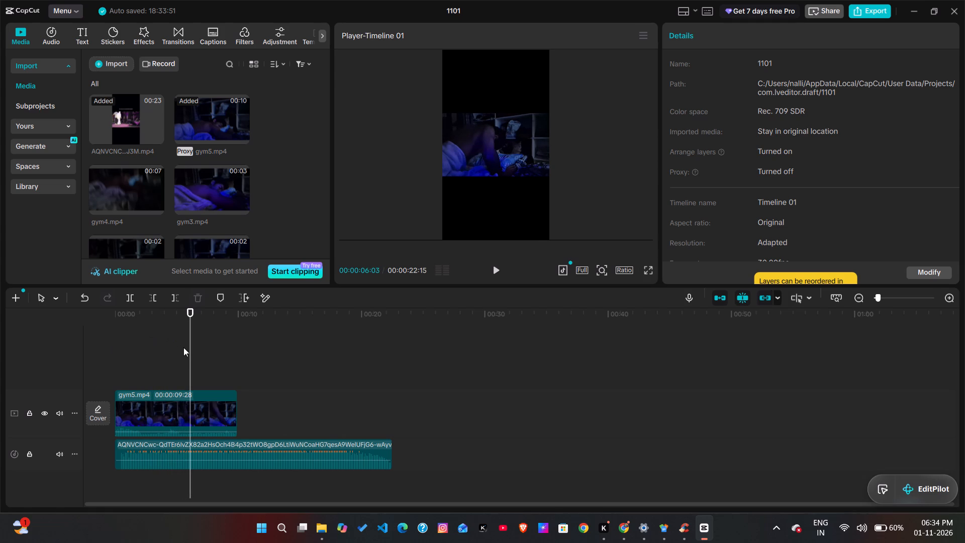
# Split the gym5 clip at 00:00:03:01.
pyautogui.moveTo(187, 350); pyautogui.dragTo(173, 371)
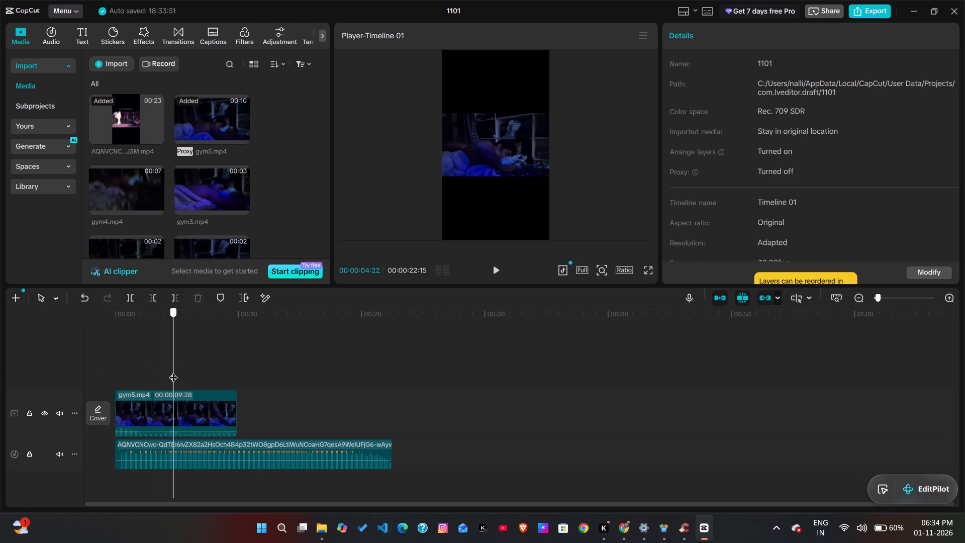
pyautogui.moveTo(173, 371); pyautogui.dragTo(168, 374)
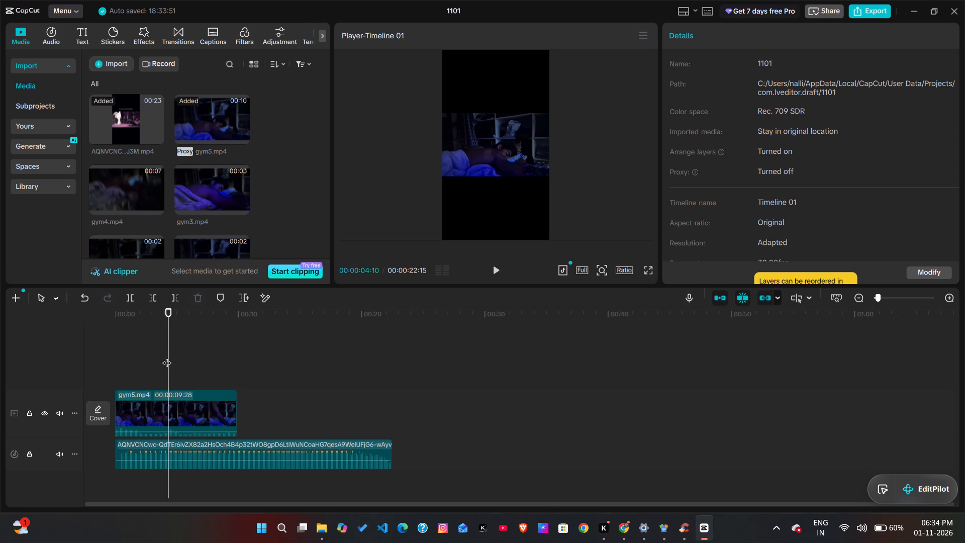
pyautogui.moveTo(167, 356); pyautogui.dragTo(144, 345)
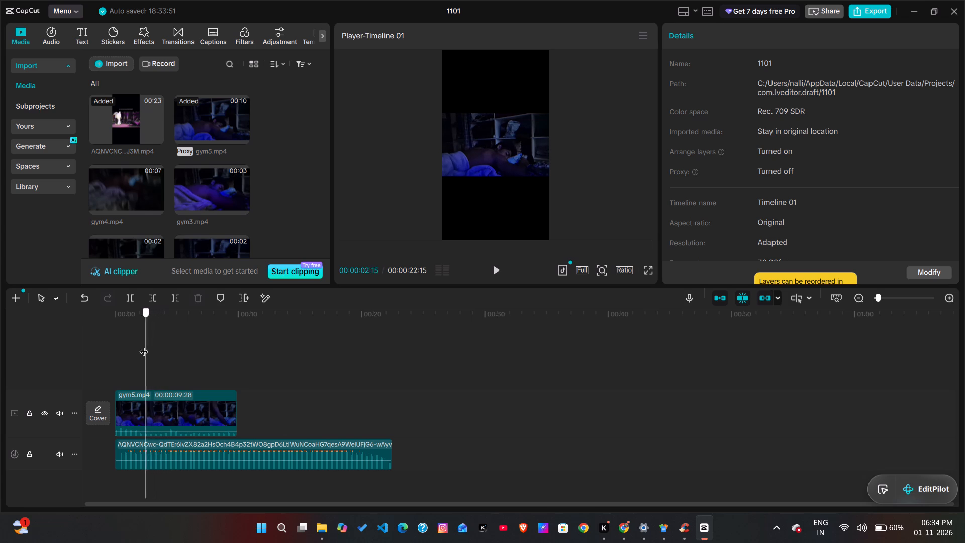
pyautogui.moveTo(144, 345); pyautogui.dragTo(152, 345)
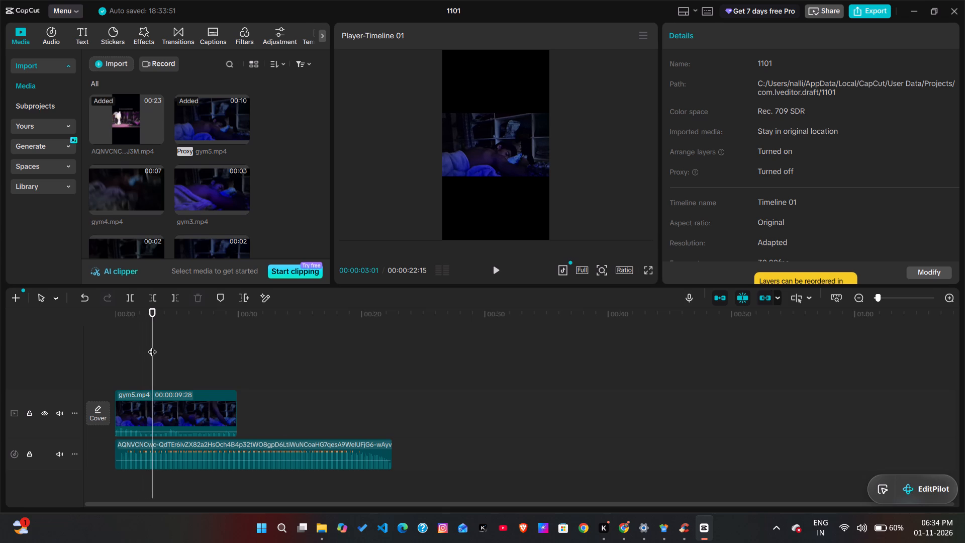
pyautogui.click(128, 296)
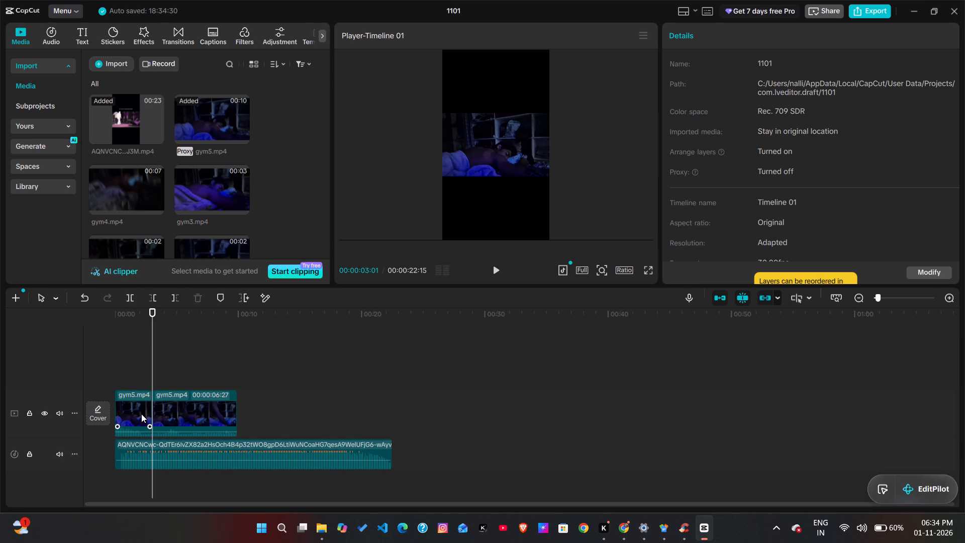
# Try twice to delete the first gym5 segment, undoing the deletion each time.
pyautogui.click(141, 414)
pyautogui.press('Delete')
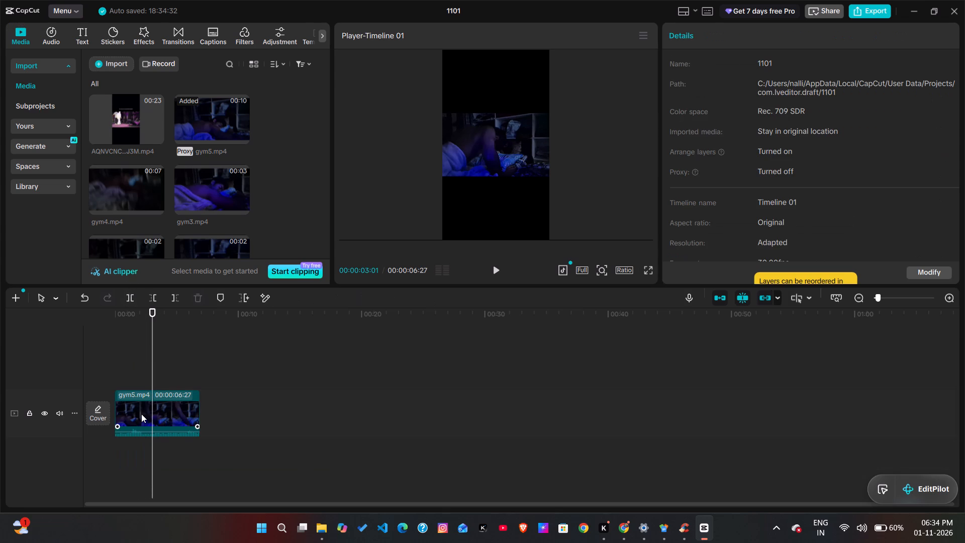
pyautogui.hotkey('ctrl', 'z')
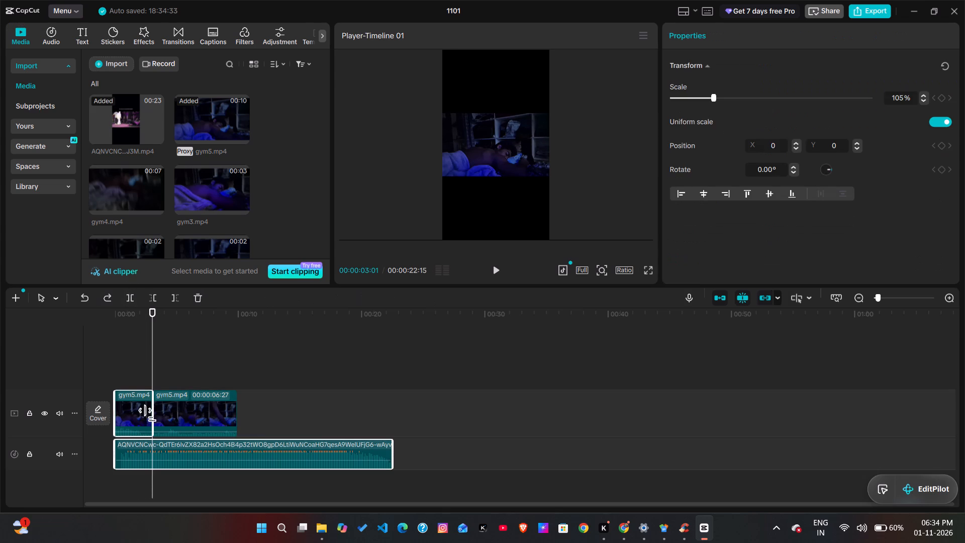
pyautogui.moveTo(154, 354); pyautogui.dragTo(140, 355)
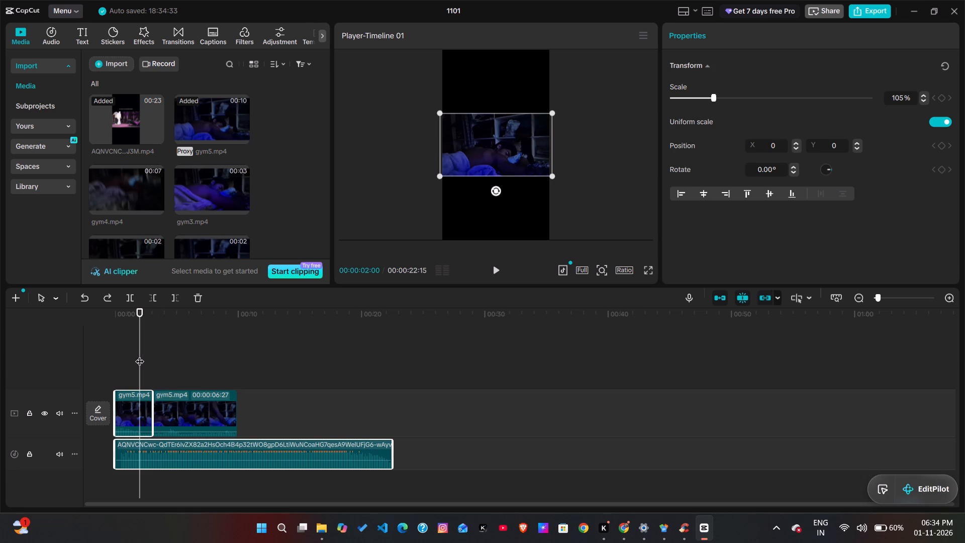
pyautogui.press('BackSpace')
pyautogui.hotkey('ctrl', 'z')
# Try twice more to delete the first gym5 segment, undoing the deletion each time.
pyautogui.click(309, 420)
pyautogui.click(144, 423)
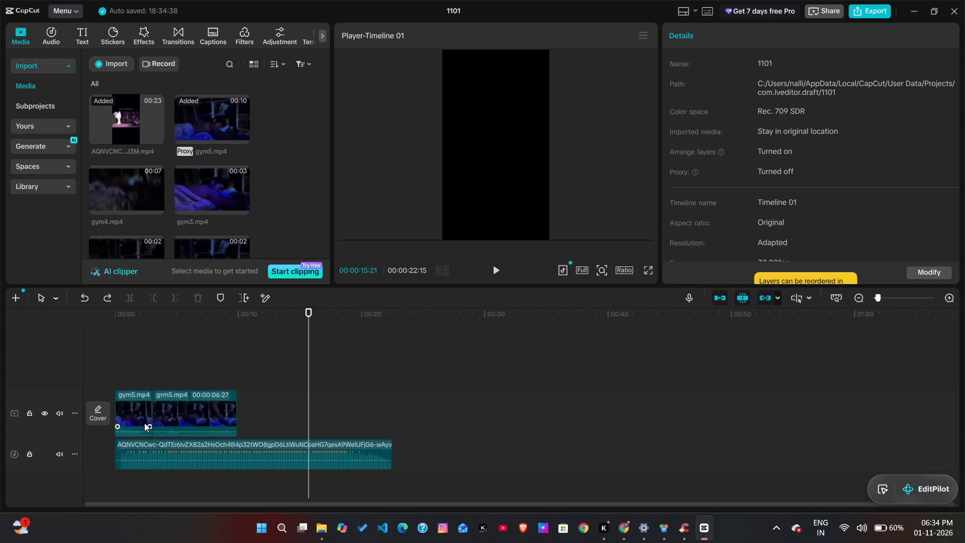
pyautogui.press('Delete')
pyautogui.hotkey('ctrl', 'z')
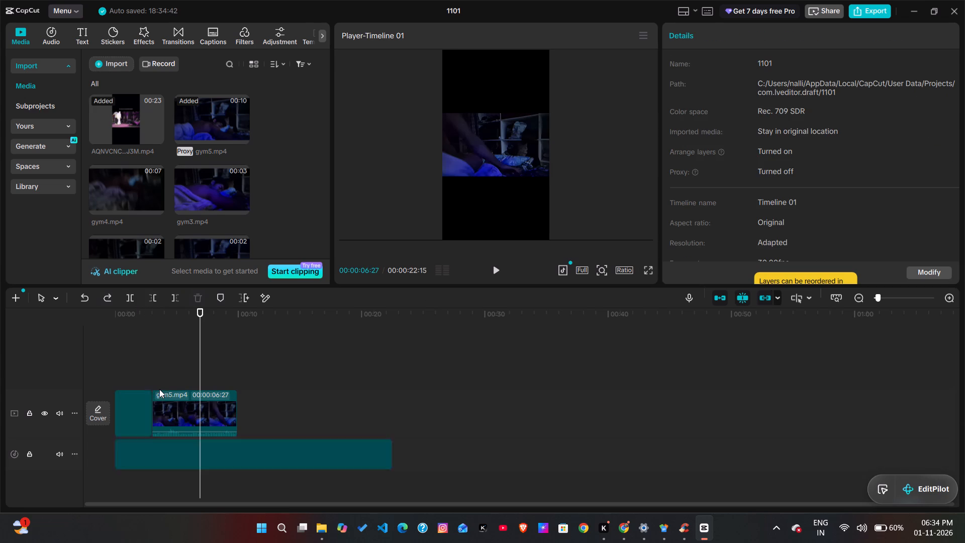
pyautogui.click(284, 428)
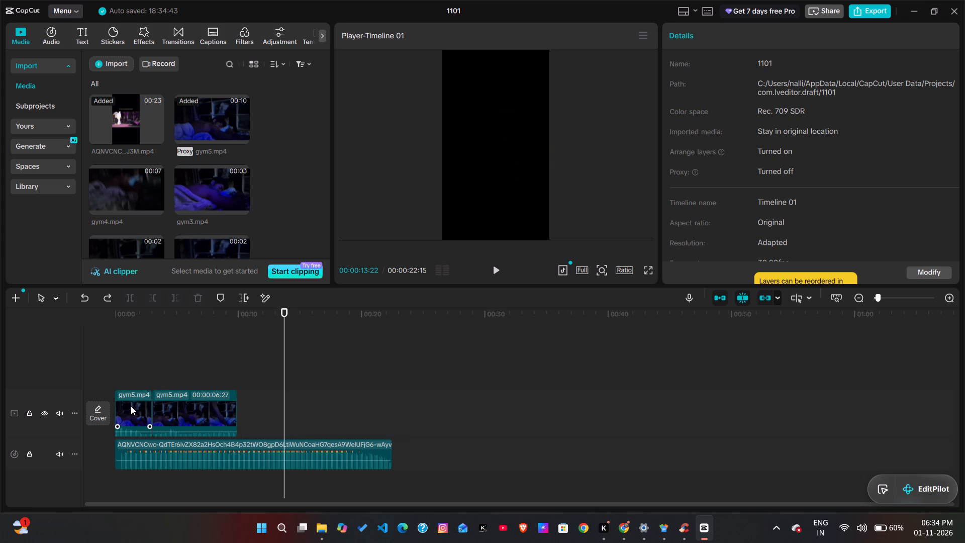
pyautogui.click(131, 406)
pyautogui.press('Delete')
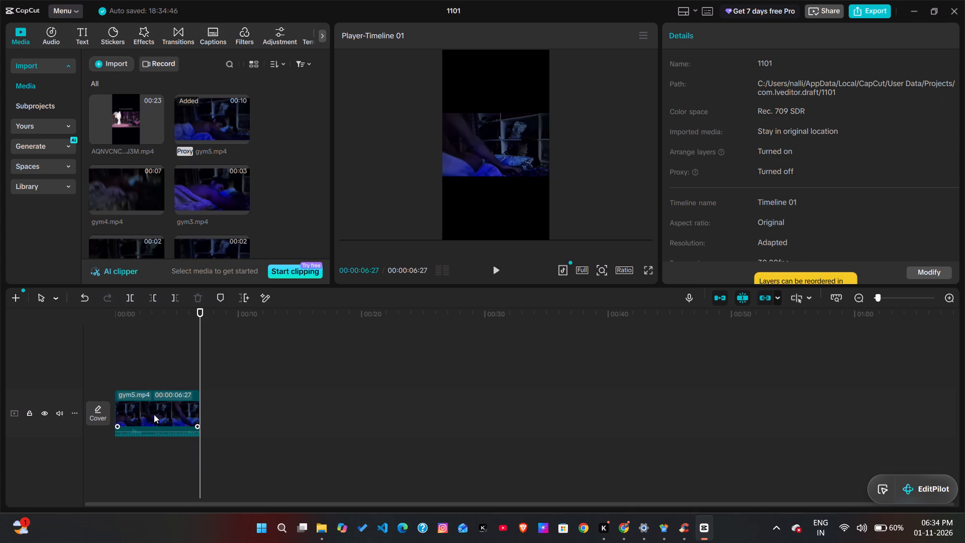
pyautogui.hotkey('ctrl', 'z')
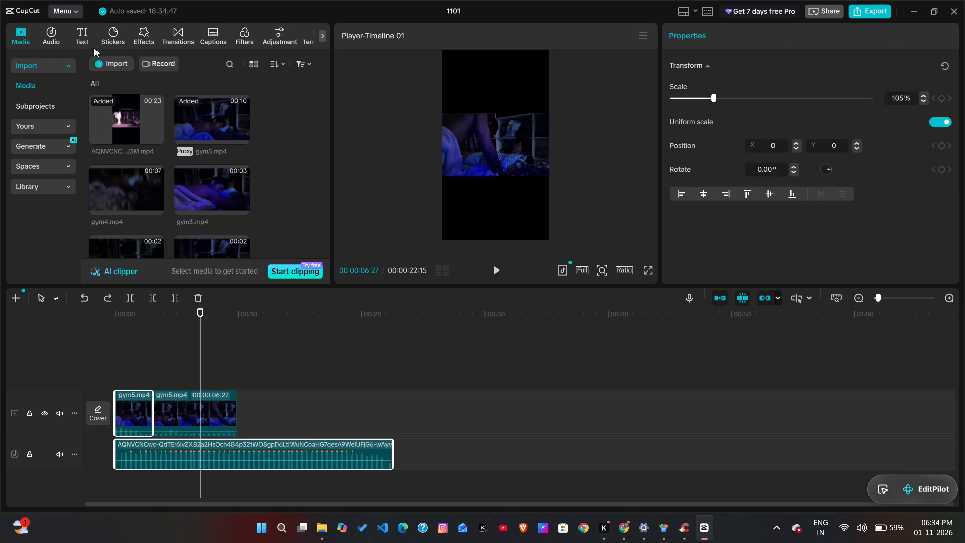
# Open the video effects library and try reloading it to browse its categories.
pyautogui.click(134, 33)
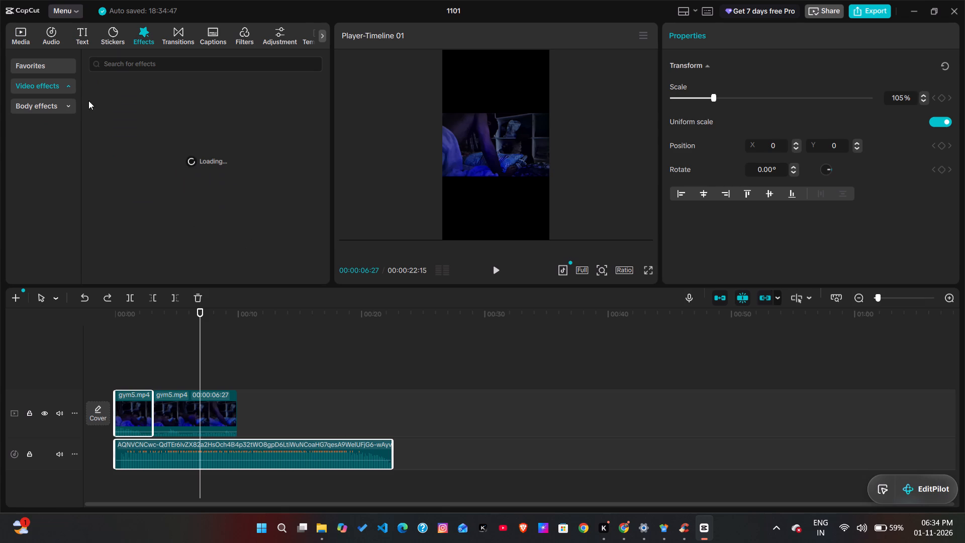
pyautogui.click(68, 88)
pyautogui.click(68, 88)
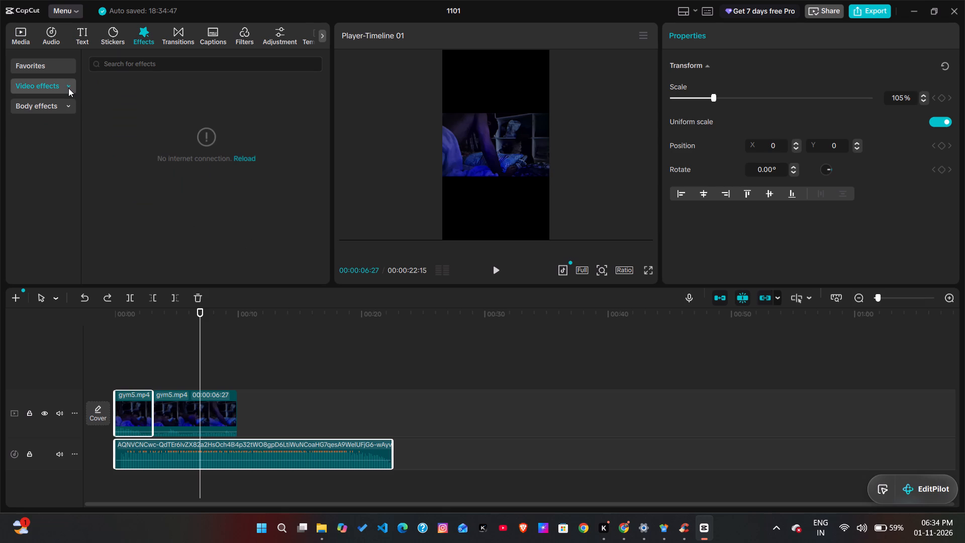
pyautogui.click(68, 88)
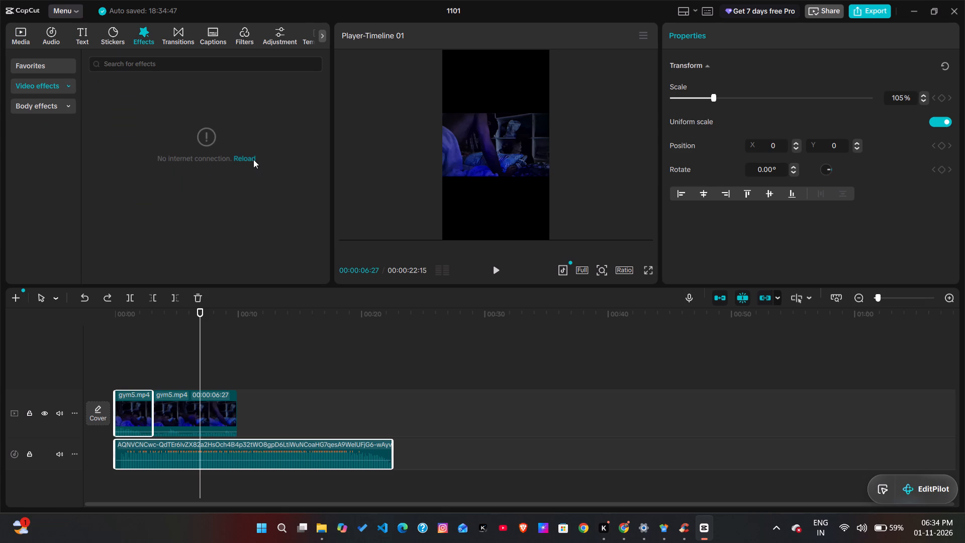
pyautogui.click(248, 158)
pyautogui.click(248, 158)
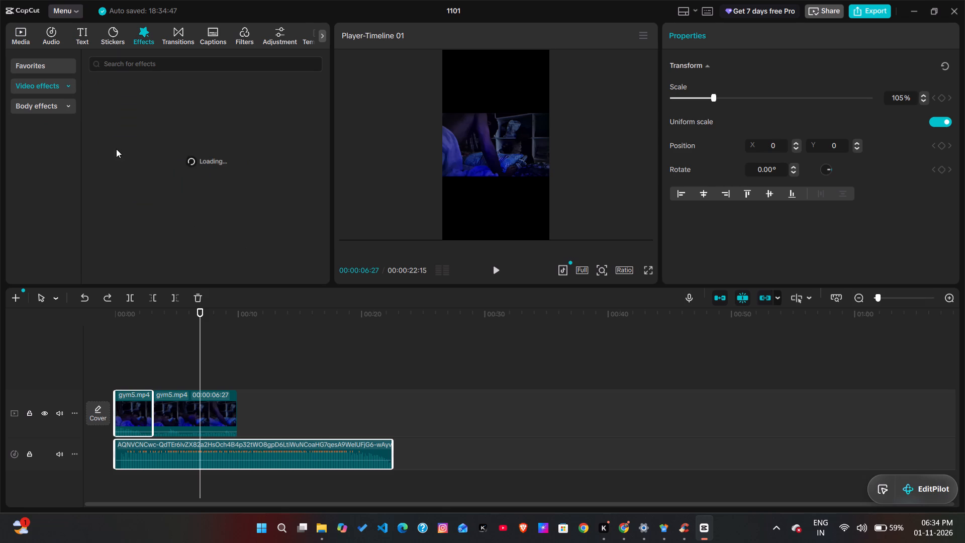
pyautogui.click(73, 86)
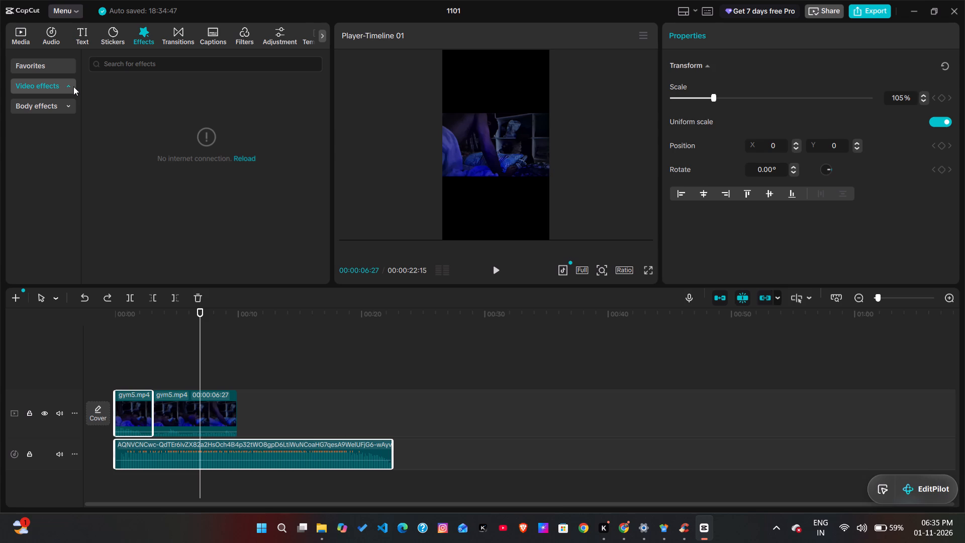
pyautogui.tripleClick(73, 86)
pyautogui.doubleClick(70, 86)
pyautogui.hscroll(-4, 0, 192)
pyautogui.click(70, 88)
pyautogui.scroll(2, 62, 102)
pyautogui.click(54, 161)
# Check whether the body effects, transitions and video effects libraries load.
pyautogui.click(173, 35)
pyautogui.click(148, 34)
pyautogui.click(66, 84)
pyautogui.click(66, 84)
pyautogui.click(65, 105)
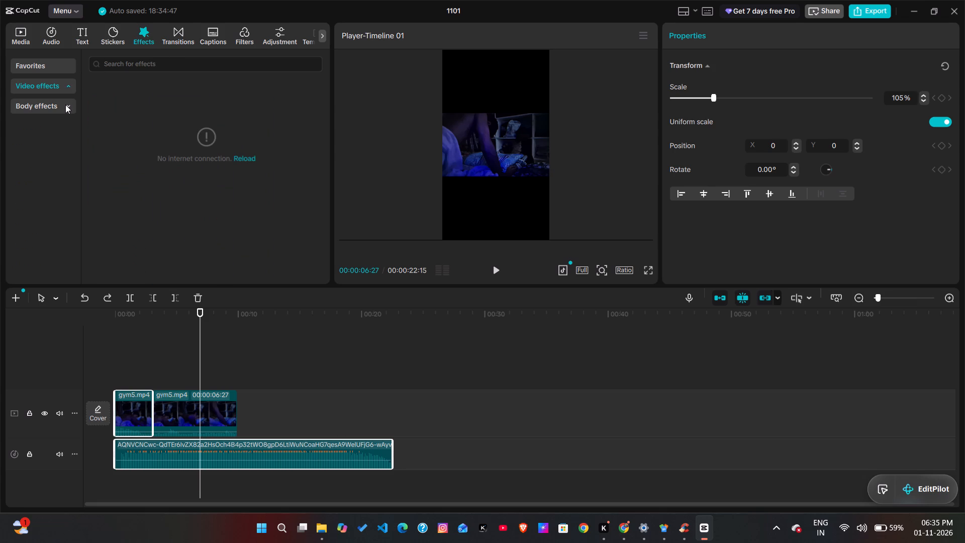
pyautogui.click(67, 96)
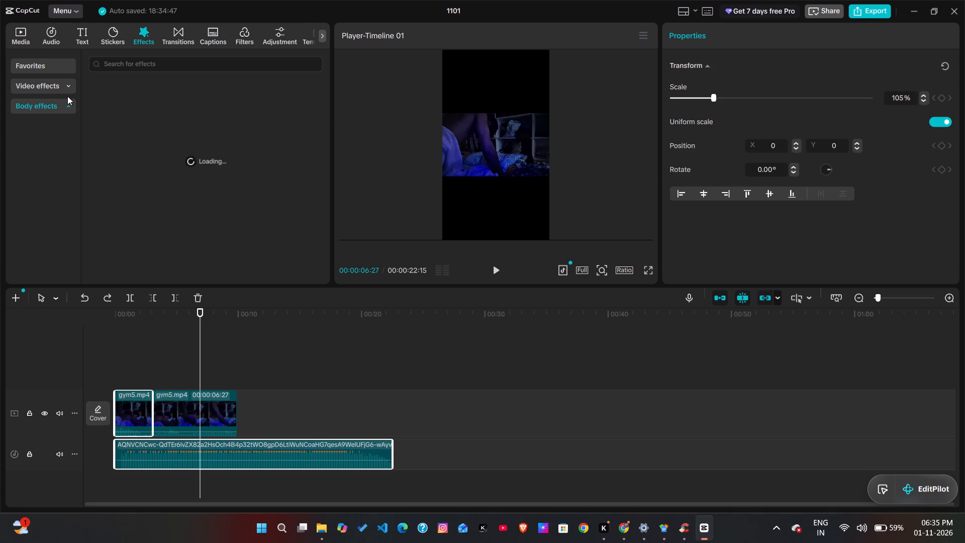
pyautogui.click(67, 90)
pyautogui.click(146, 31)
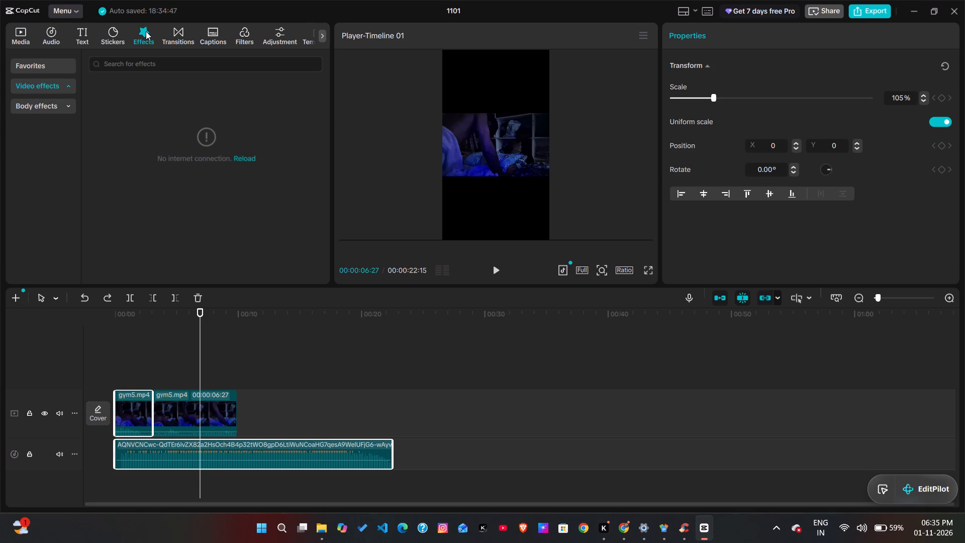
pyautogui.click(162, 27)
pyautogui.click(181, 36)
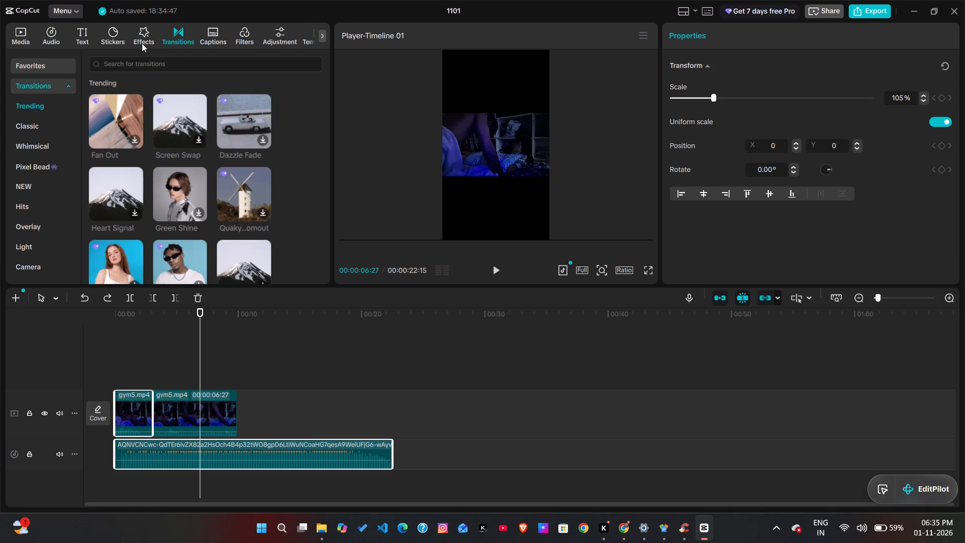
pyautogui.click(140, 42)
pyautogui.tripleClick(56, 86)
pyautogui.doubleClick(56, 86)
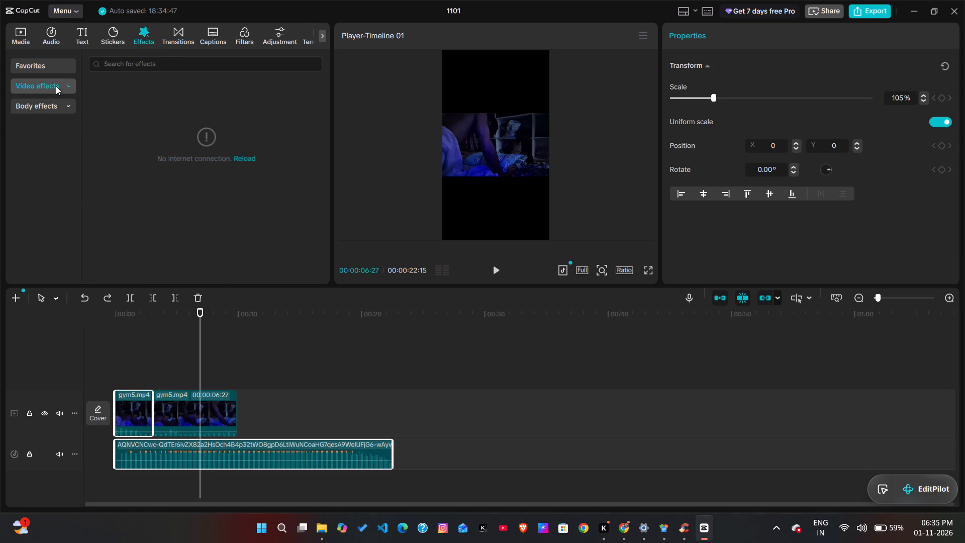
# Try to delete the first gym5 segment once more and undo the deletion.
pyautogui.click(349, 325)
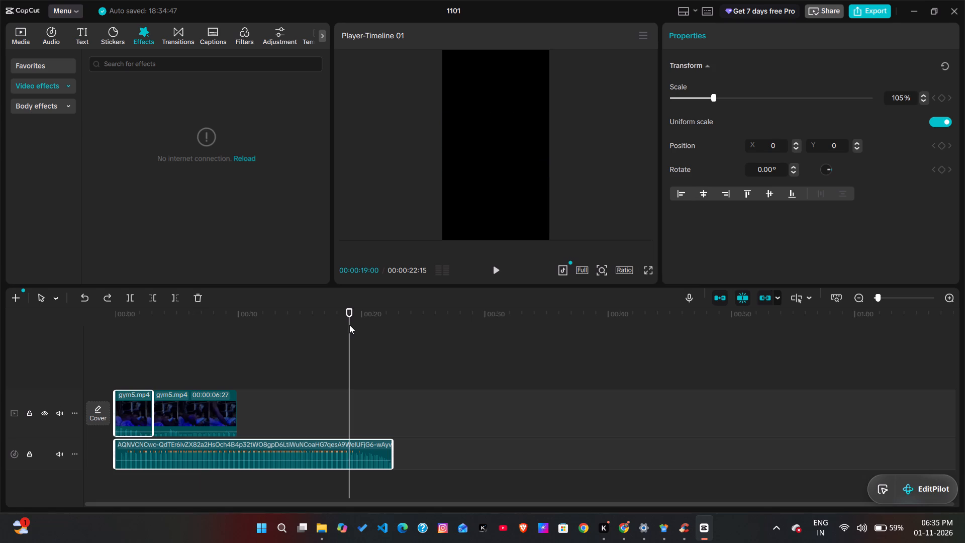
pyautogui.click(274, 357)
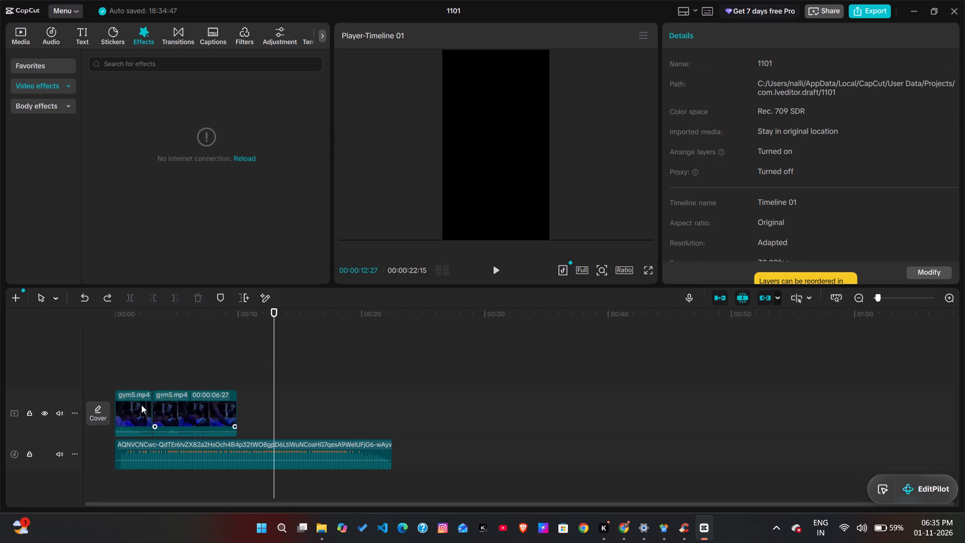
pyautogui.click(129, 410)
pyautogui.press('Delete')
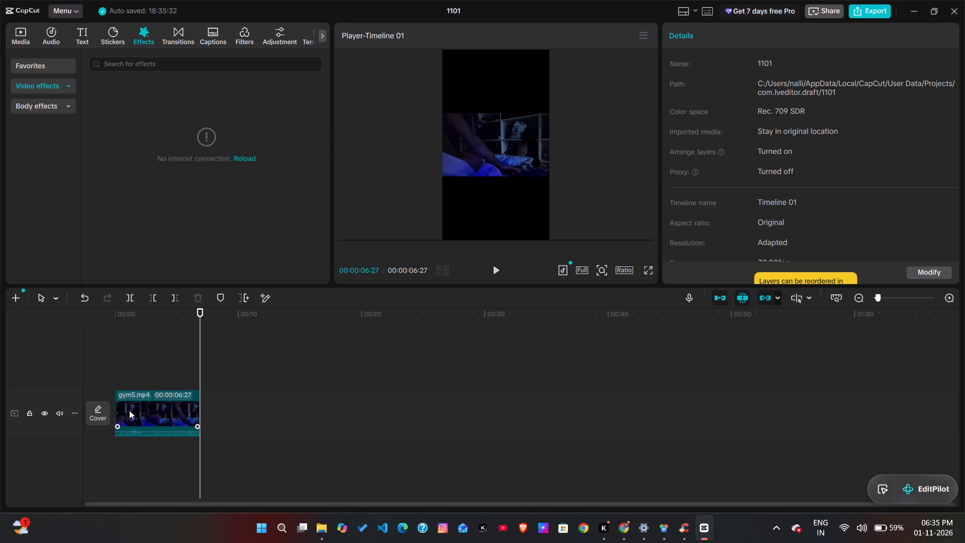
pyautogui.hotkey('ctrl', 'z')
# Undo the split of gym5 so it is a single clip again.
pyautogui.hotkey('ctrl', 'z')
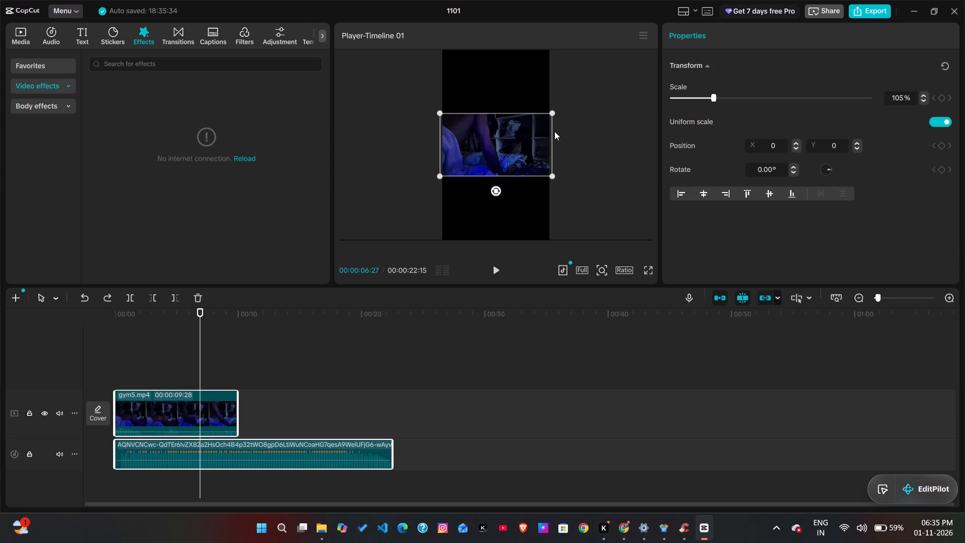
pyautogui.click(516, 354)
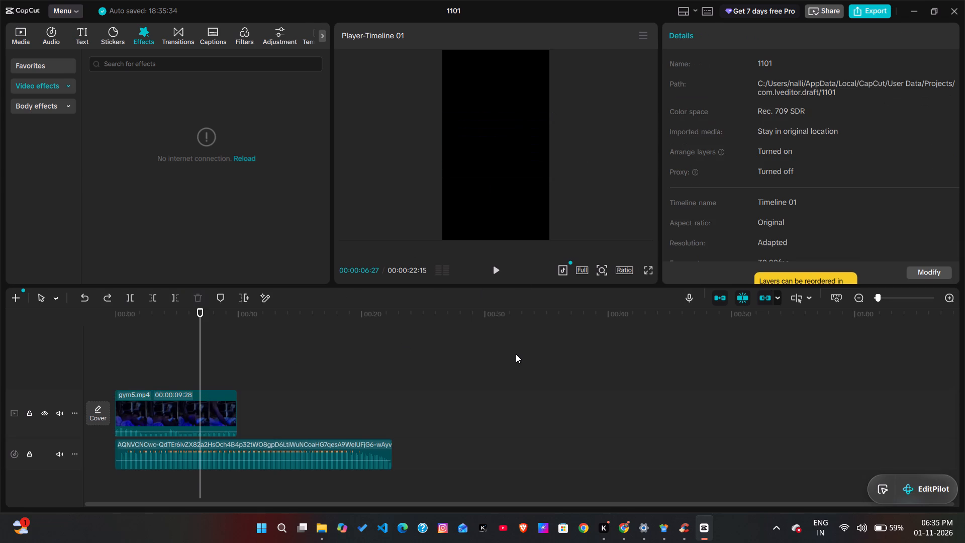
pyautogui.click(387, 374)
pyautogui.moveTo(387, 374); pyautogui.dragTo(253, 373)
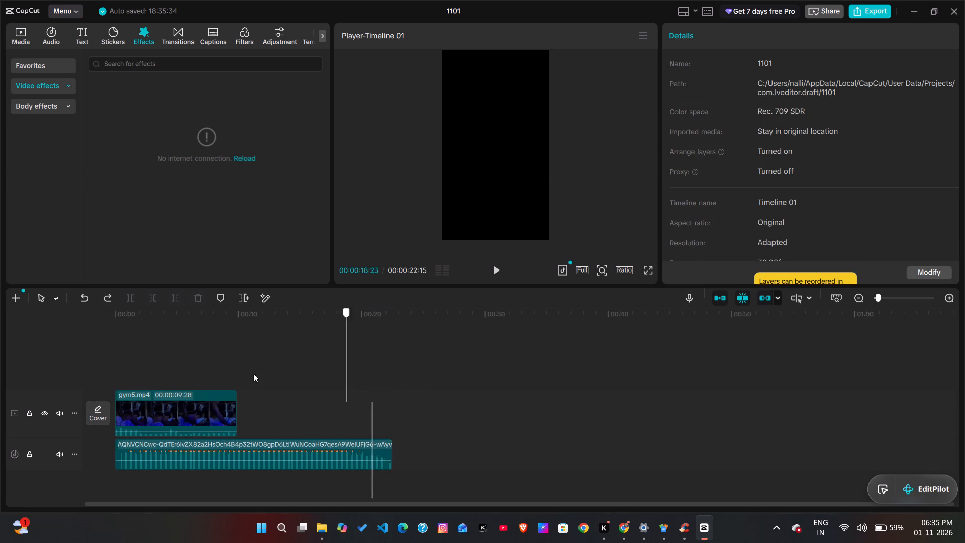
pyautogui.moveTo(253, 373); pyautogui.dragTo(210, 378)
# Connect the computer to the VPN profile named capcut.
pyautogui.click(852, 527)
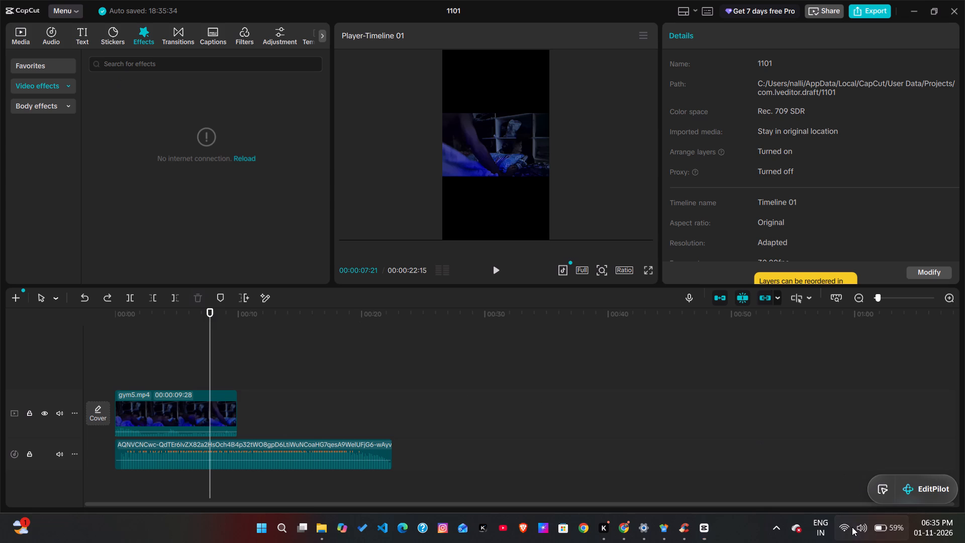
pyautogui.click(887, 520)
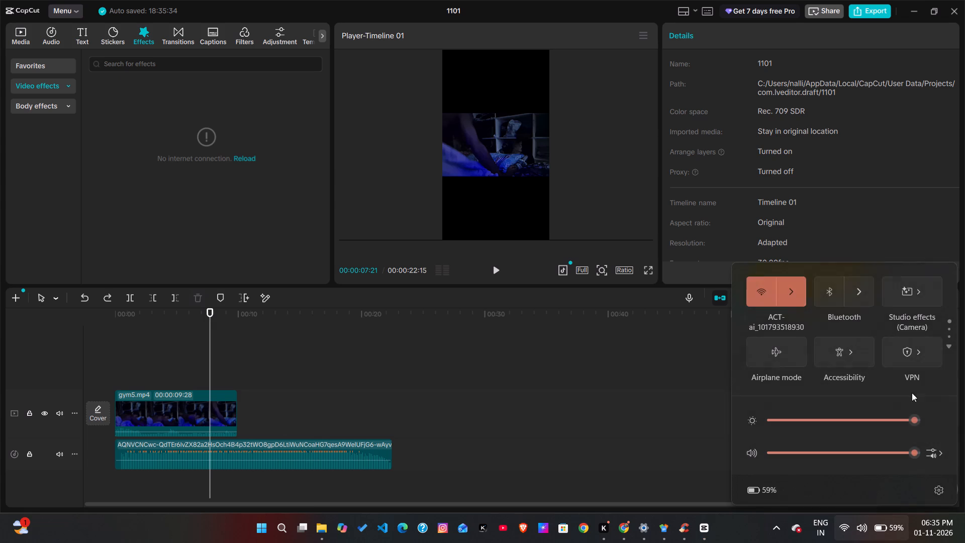
pyautogui.click(907, 349)
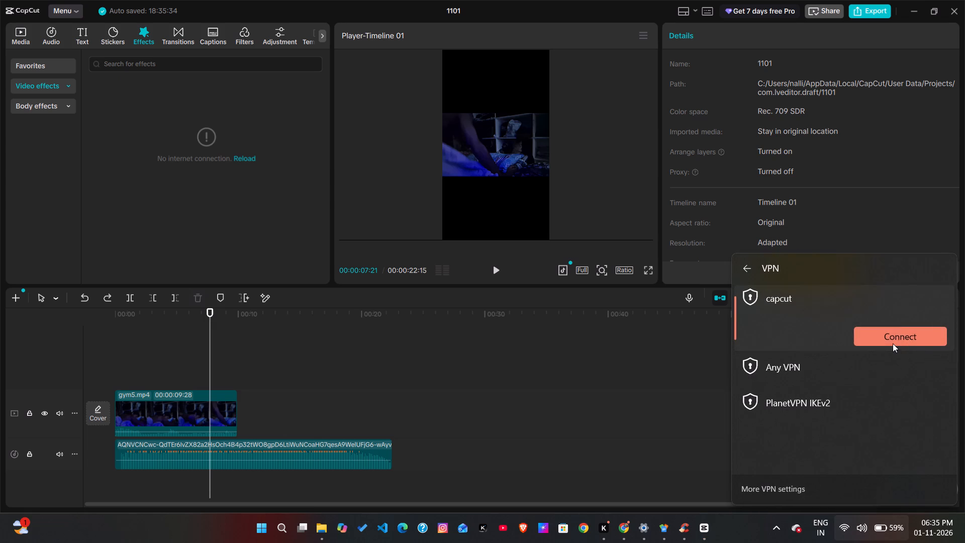
pyautogui.click(885, 340)
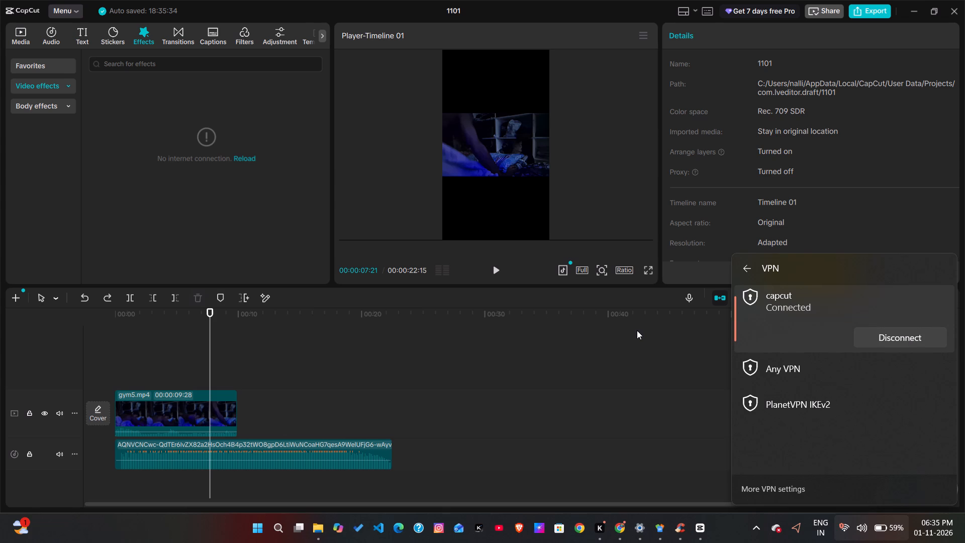
# Retry loading the video effects and browse the Trending transitions.
pyautogui.click(244, 161)
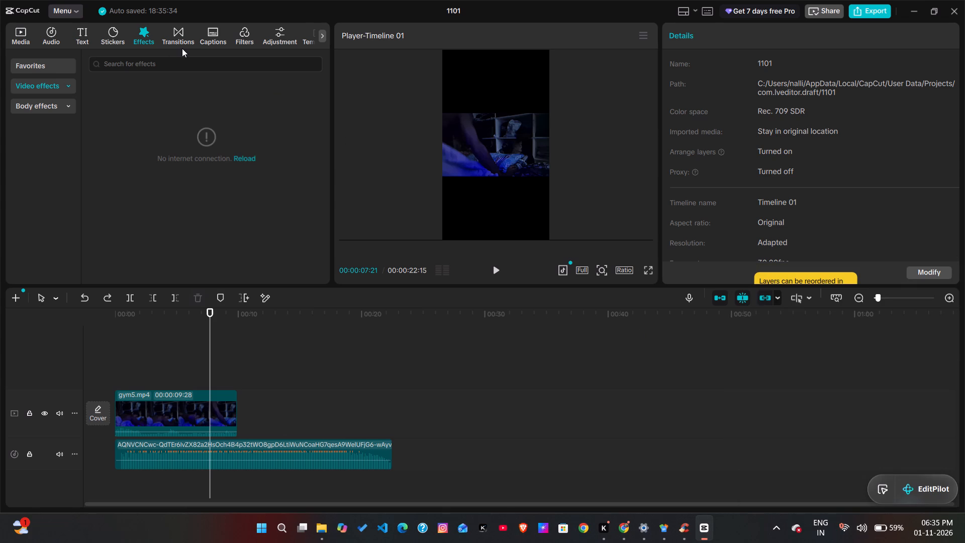
pyautogui.click(173, 38)
pyautogui.scroll(-6, 177, 202)
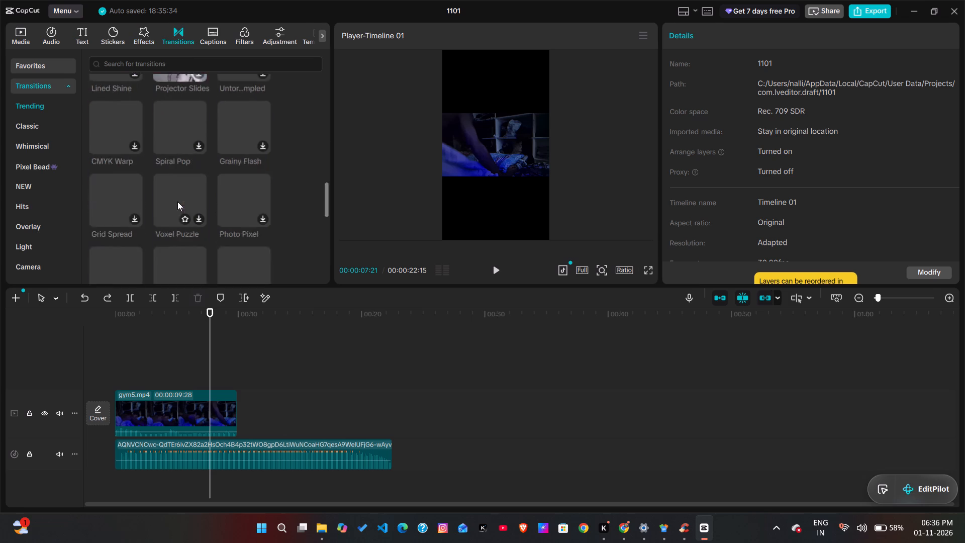
pyautogui.scroll(-2, 177, 202)
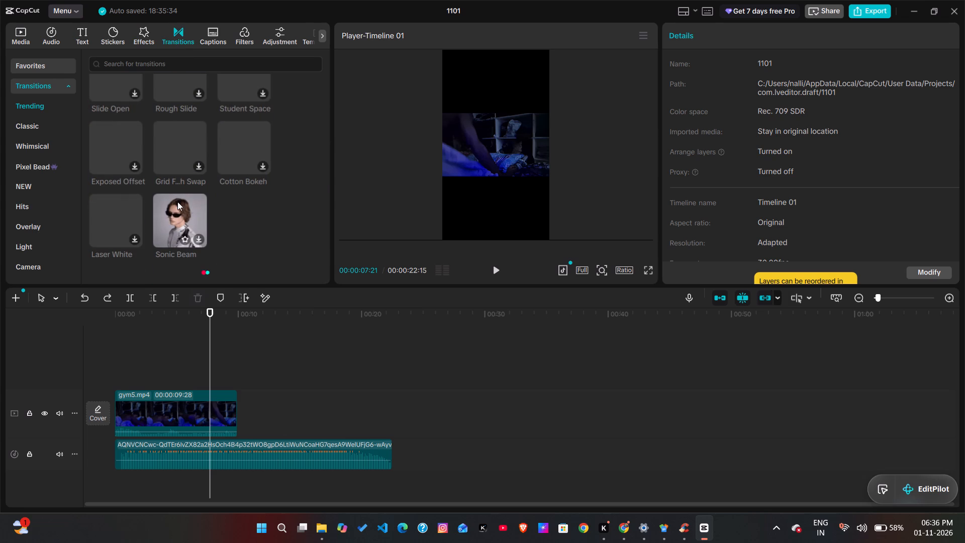
# Scrub back to the timeline start and play gym5 with the extracted audio.
pyautogui.click(203, 360)
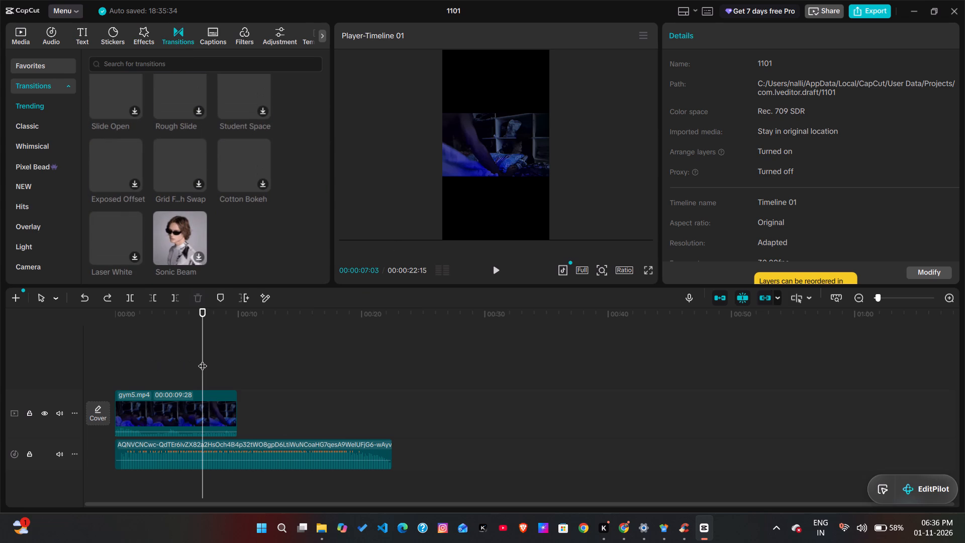
pyautogui.moveTo(210, 361); pyautogui.dragTo(139, 377)
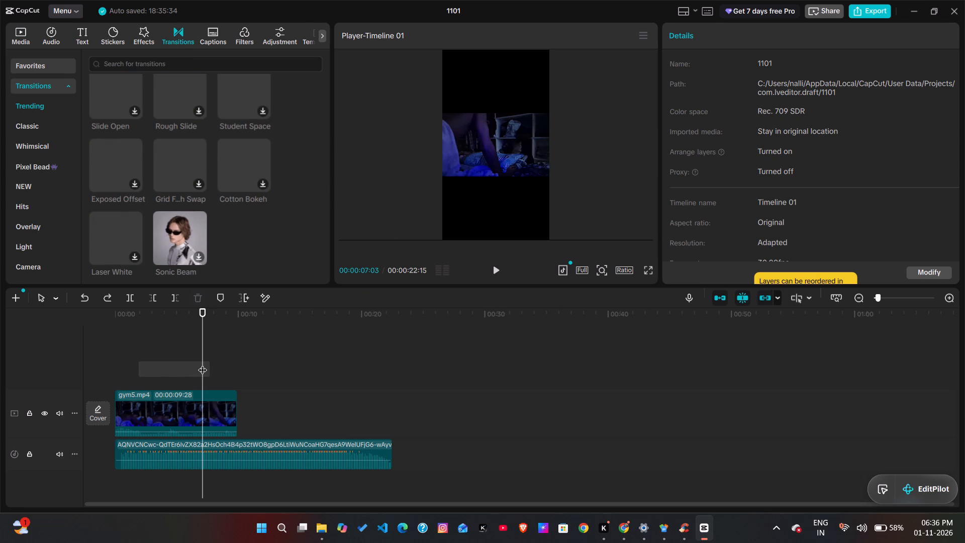
pyautogui.moveTo(203, 364); pyautogui.dragTo(130, 386)
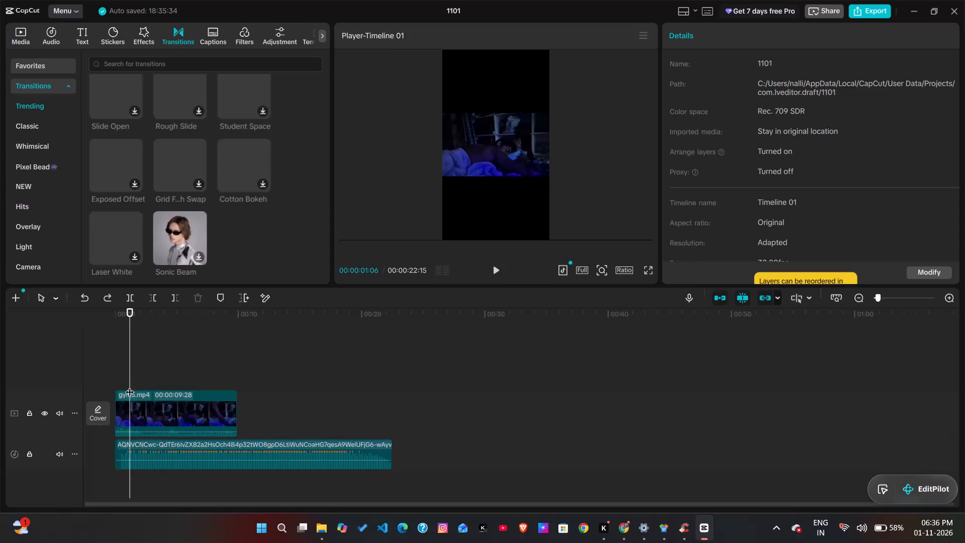
pyautogui.press('space')
pyautogui.press('space')
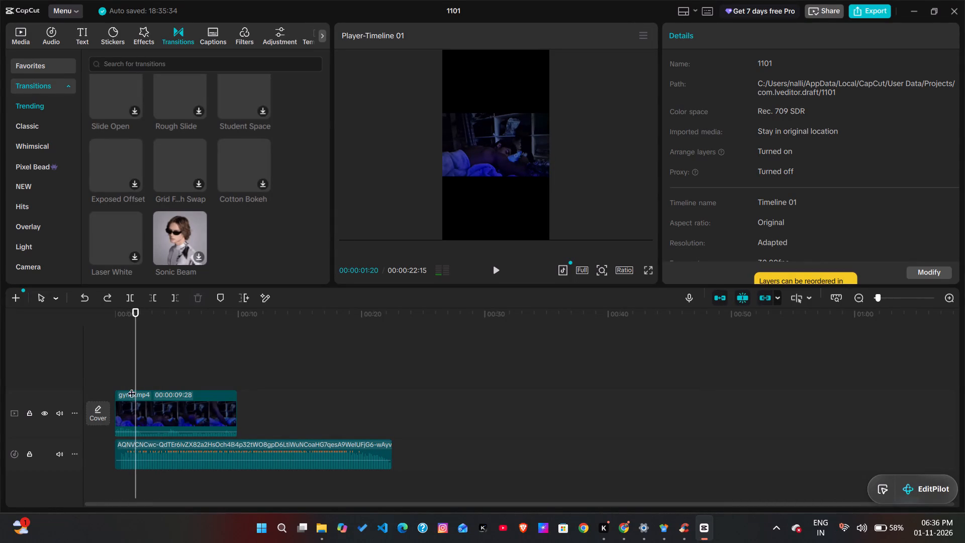
pyautogui.moveTo(133, 366); pyautogui.dragTo(110, 362)
pyautogui.press('space')
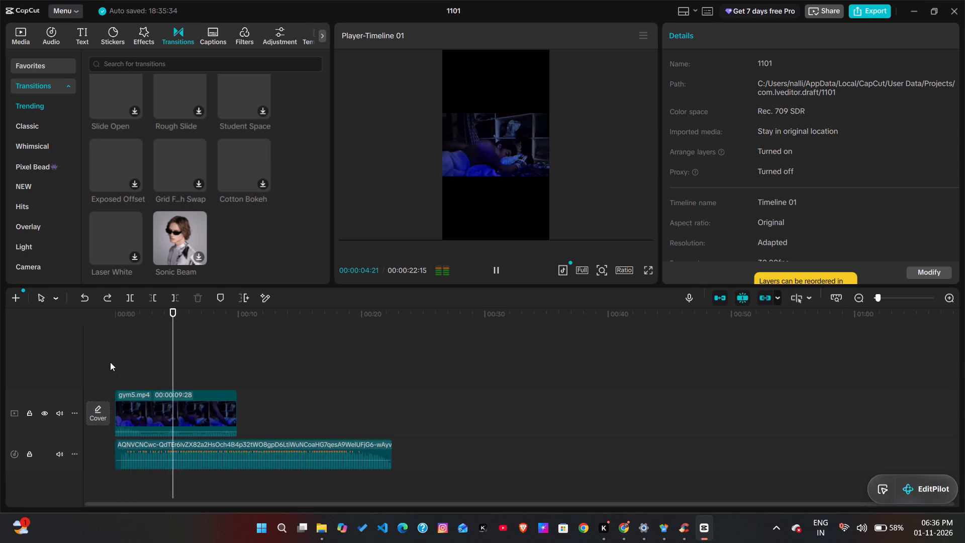
# Pause the timeline playback of gym5 with its audio.
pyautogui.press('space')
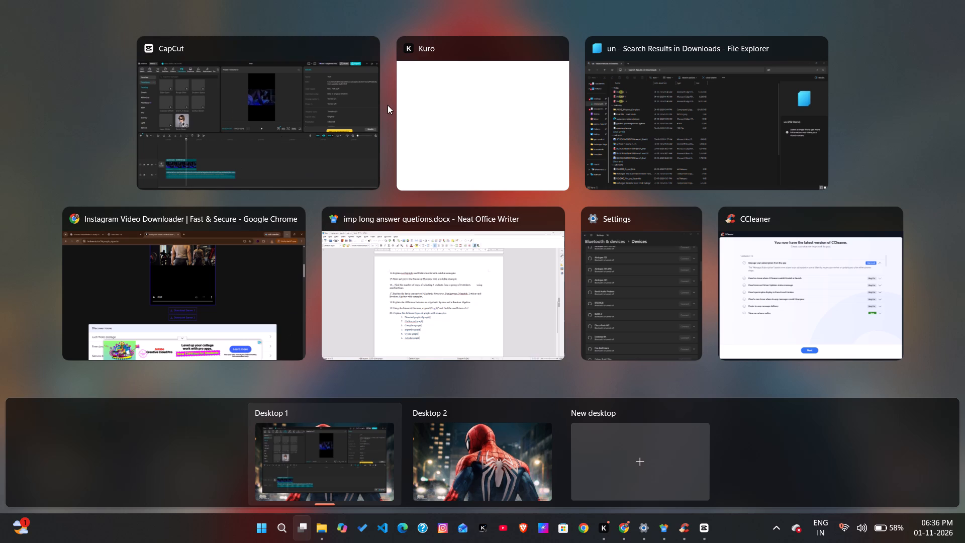
pyautogui.click(370, 89)
# Switch to Chrome and bring up the ChatGPT conversation on the Discrete Mathematics study plan.
pyautogui.click(629, 537)
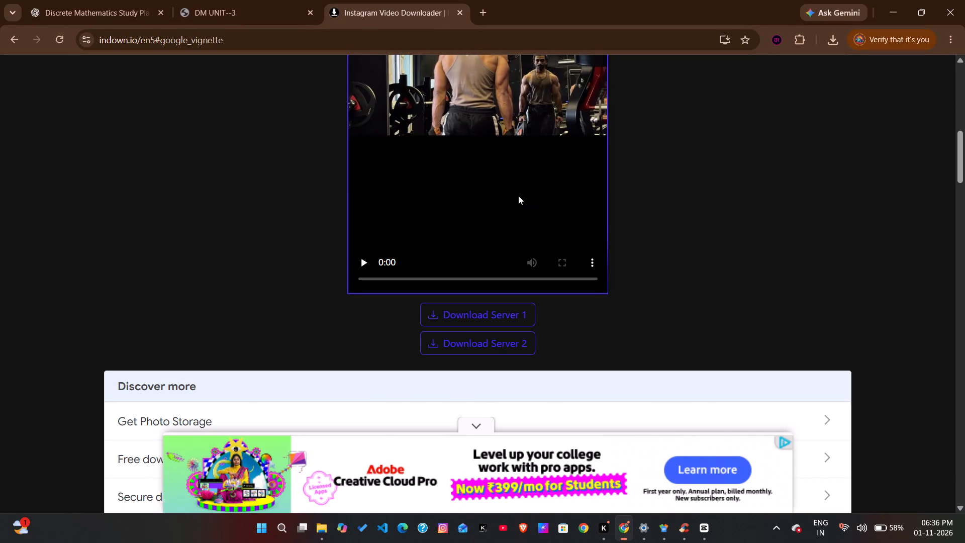
pyautogui.click(250, 0)
pyautogui.click(78, 0)
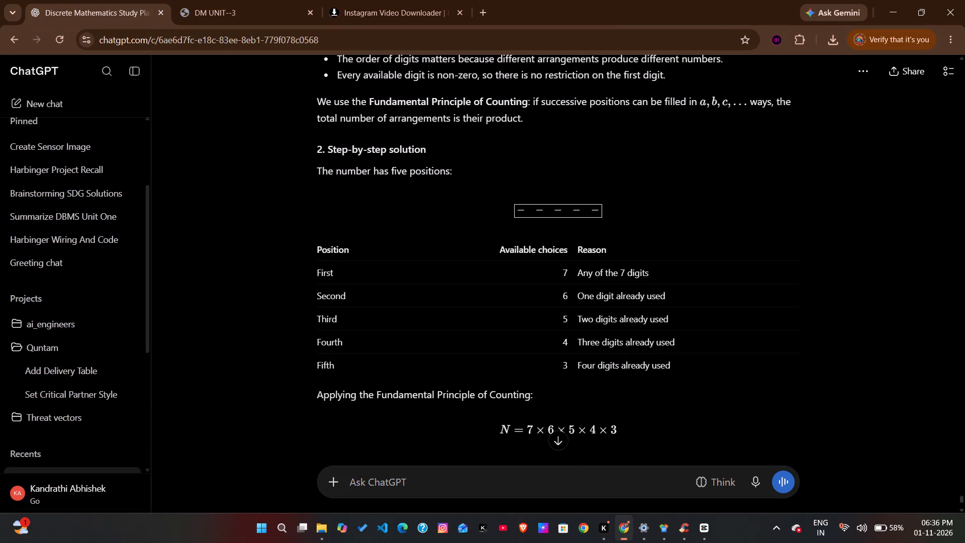
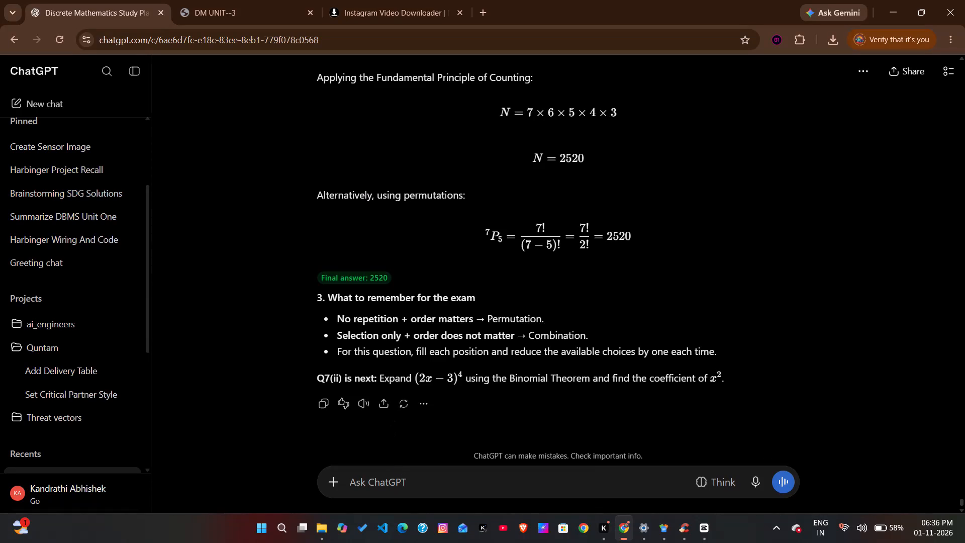
# Switch from the ChatGPT conversation back to the CapCut project 1101 and scrub to the timeline start.
pyautogui.click(400, 474)
pyautogui.click(716, 122)
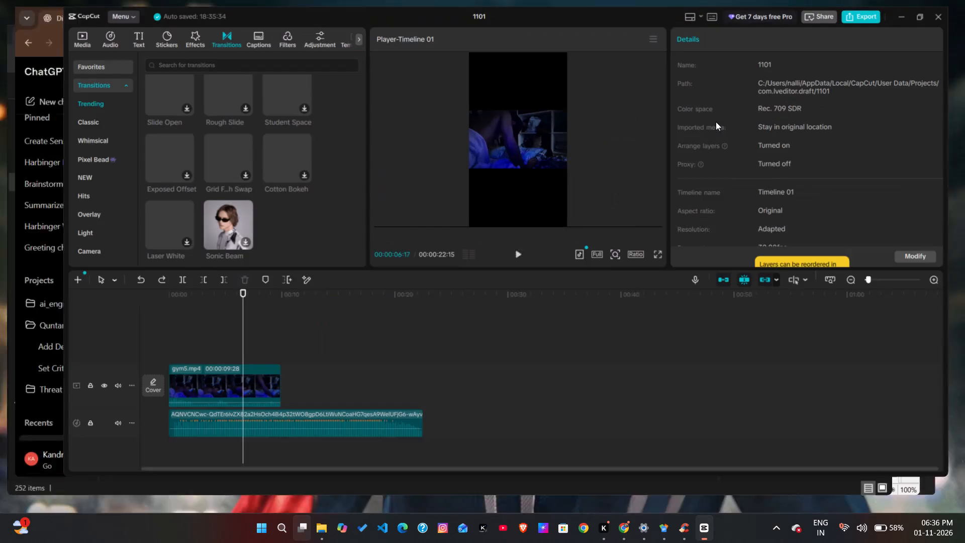
pyautogui.moveTo(192, 367); pyautogui.dragTo(55, 374)
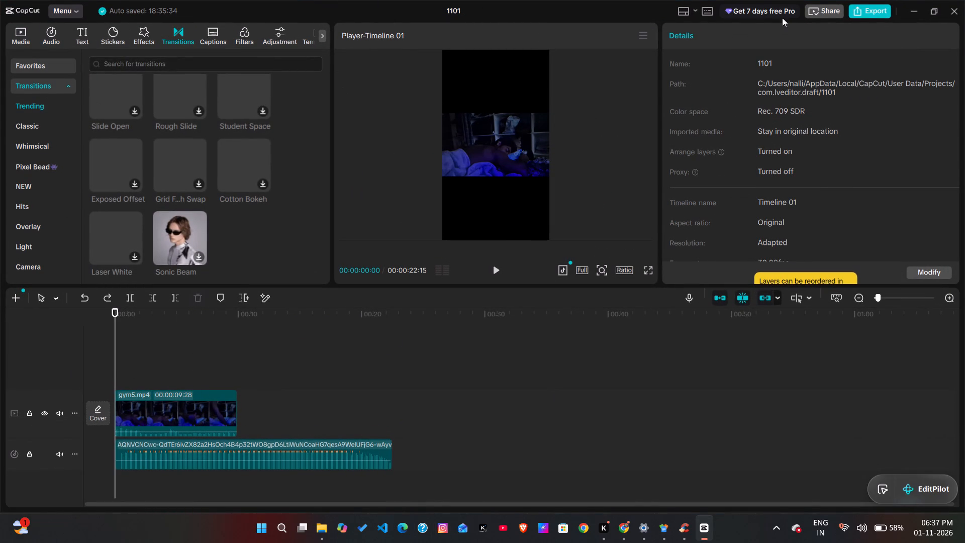
# Close the 1101 project and return to the CapCut home screen.
pyautogui.click(958, 4)
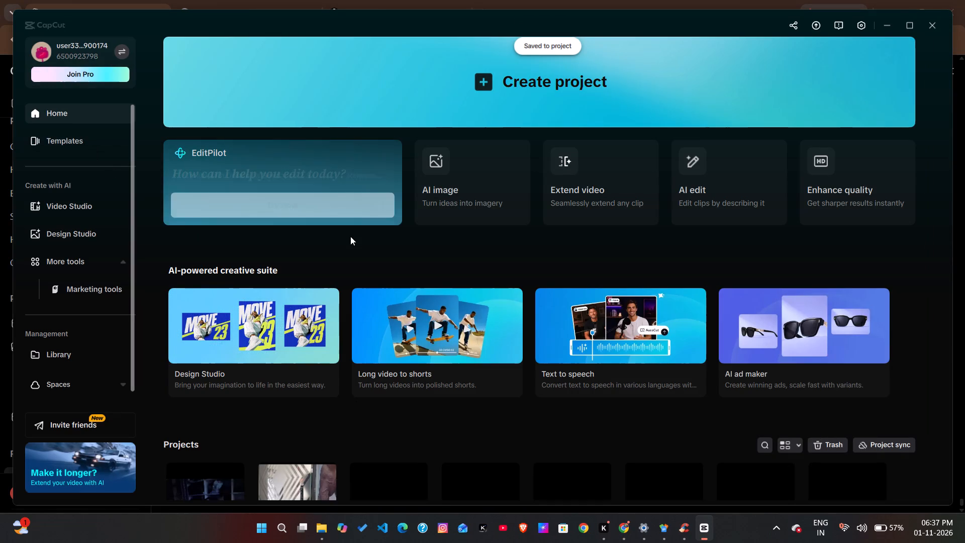
# Open the existing project 1027 (2) and briefly play the start of its timeline.
pyautogui.scroll(-1, 350, 236)
pyautogui.scroll(-3, 385, 279)
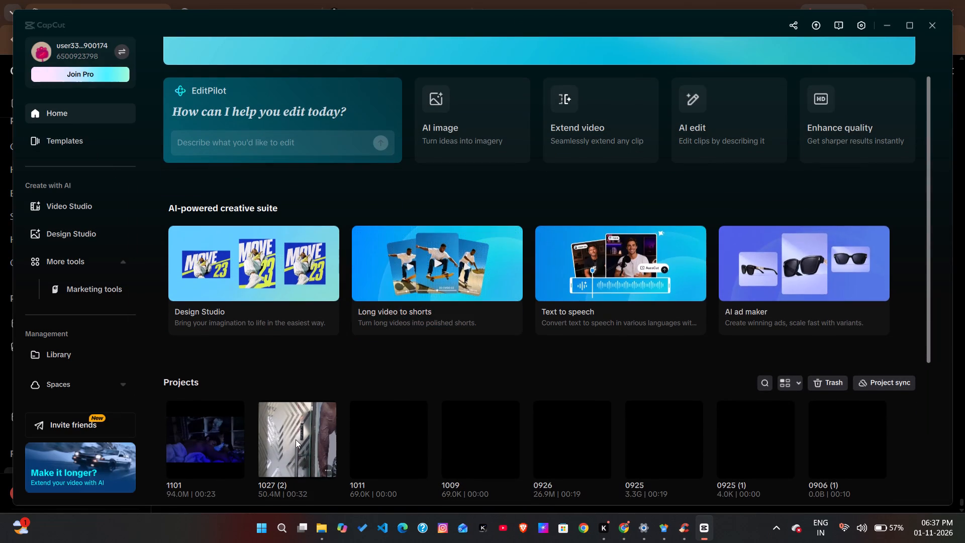
pyautogui.click(296, 439)
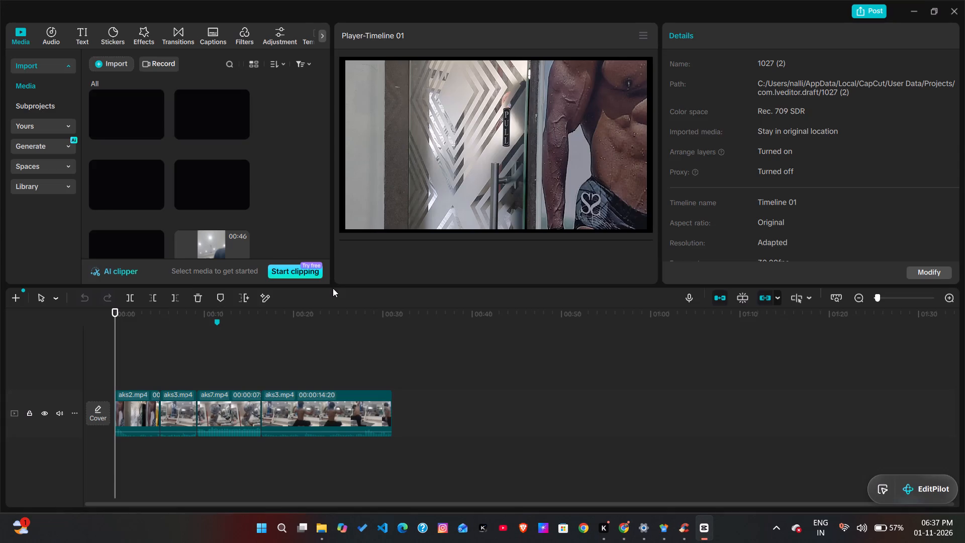
pyautogui.press('space')
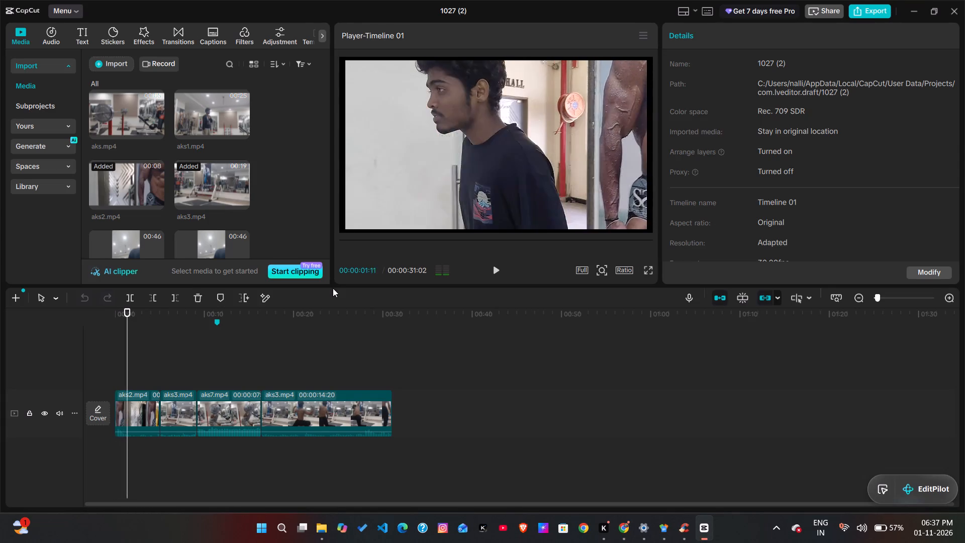
pyautogui.press('space')
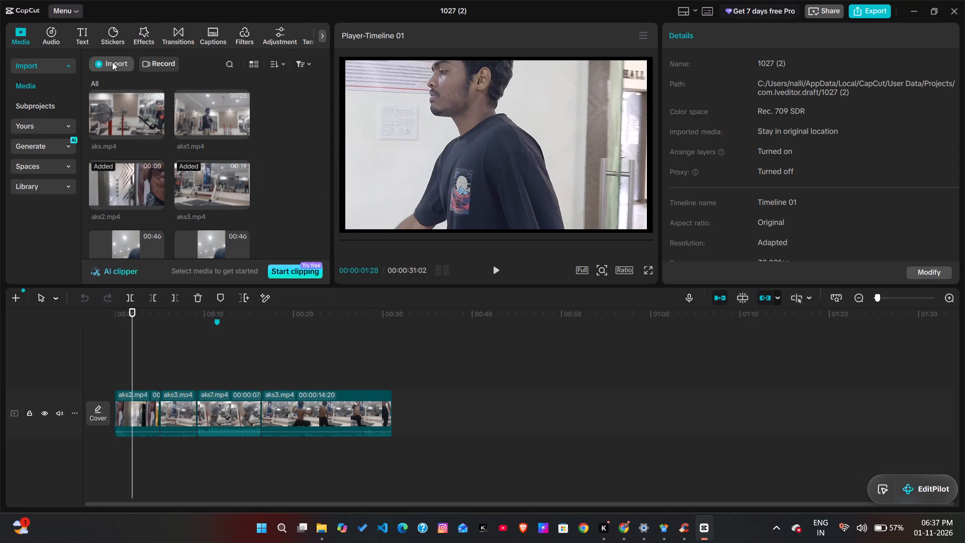
# Import the clips gym5, gym4, gym3, gym1 and gym from the Downloads folder into the project.
pyautogui.click(115, 62)
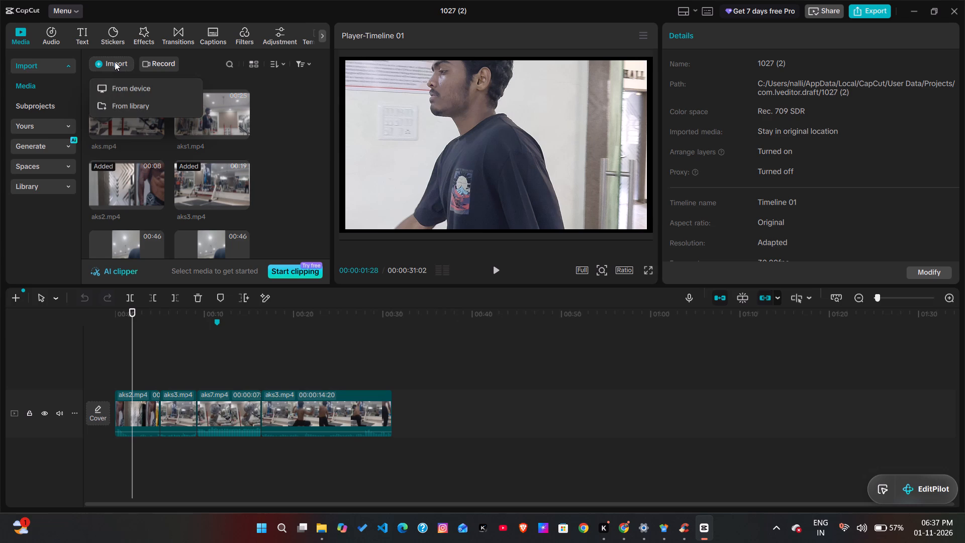
pyautogui.click(125, 84)
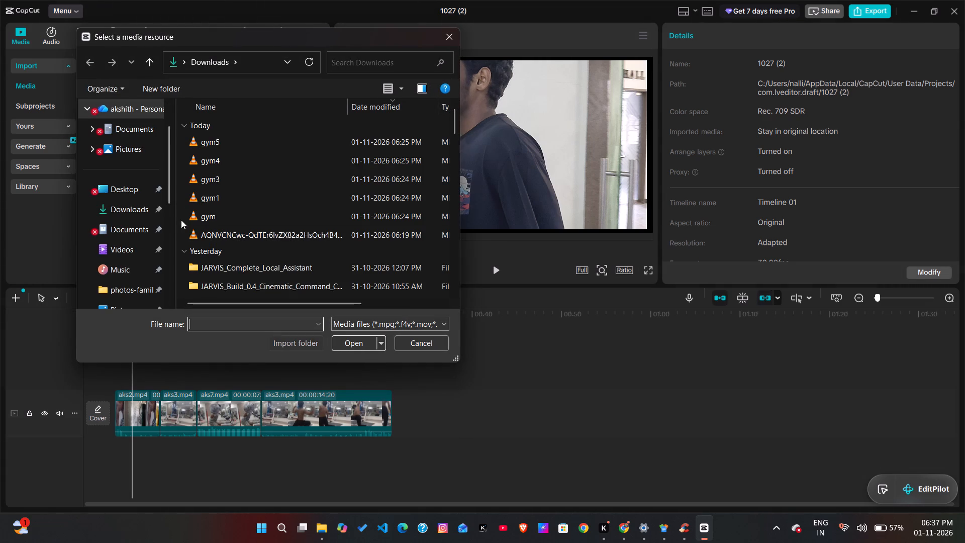
pyautogui.moveTo(181, 219); pyautogui.dragTo(212, 133)
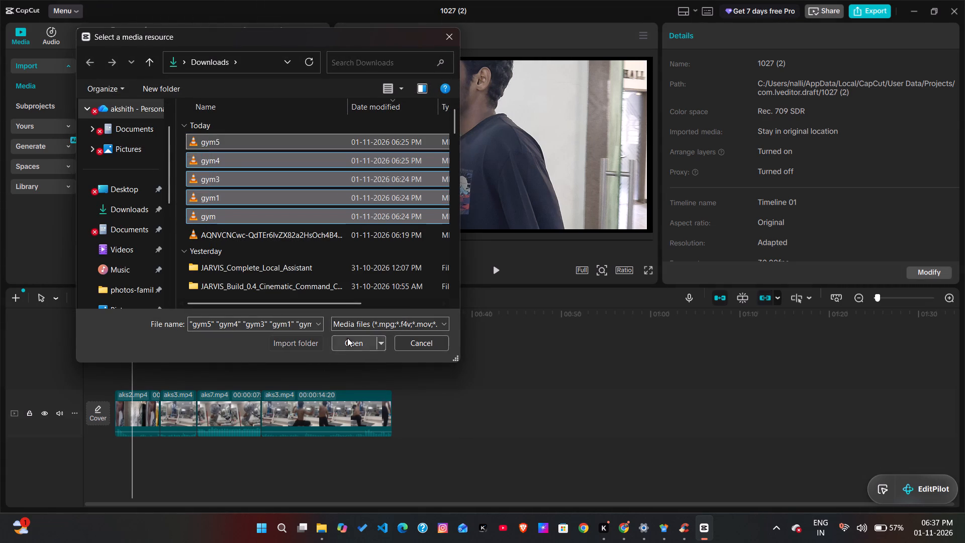
pyautogui.click(347, 337)
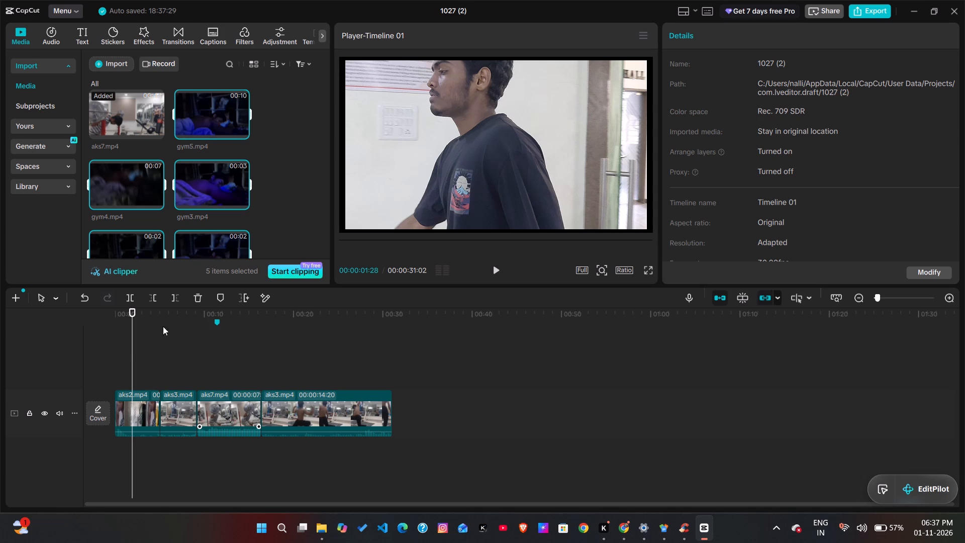
# Insert gym5 at the very start of the main track, ahead of aks2.
pyautogui.moveTo(134, 343); pyautogui.dragTo(111, 347)
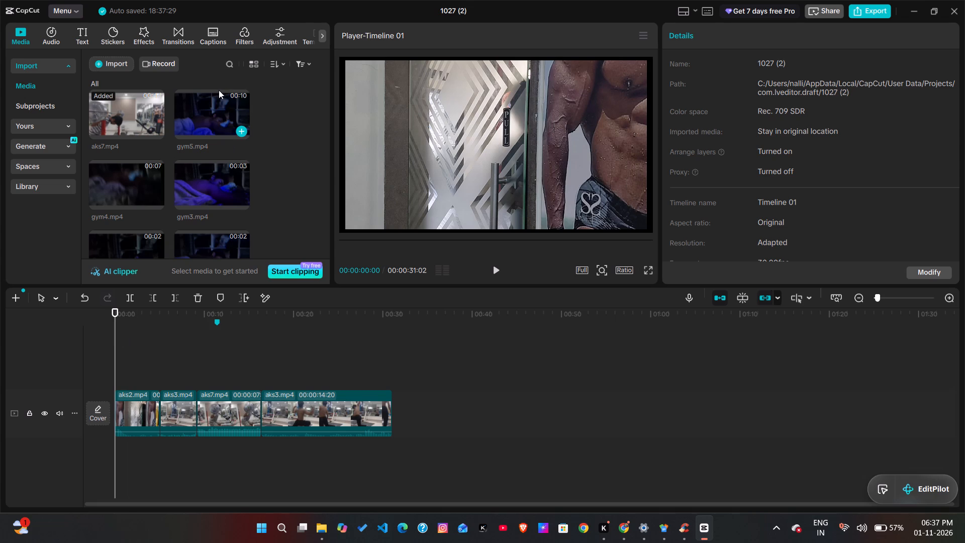
pyautogui.click(207, 111)
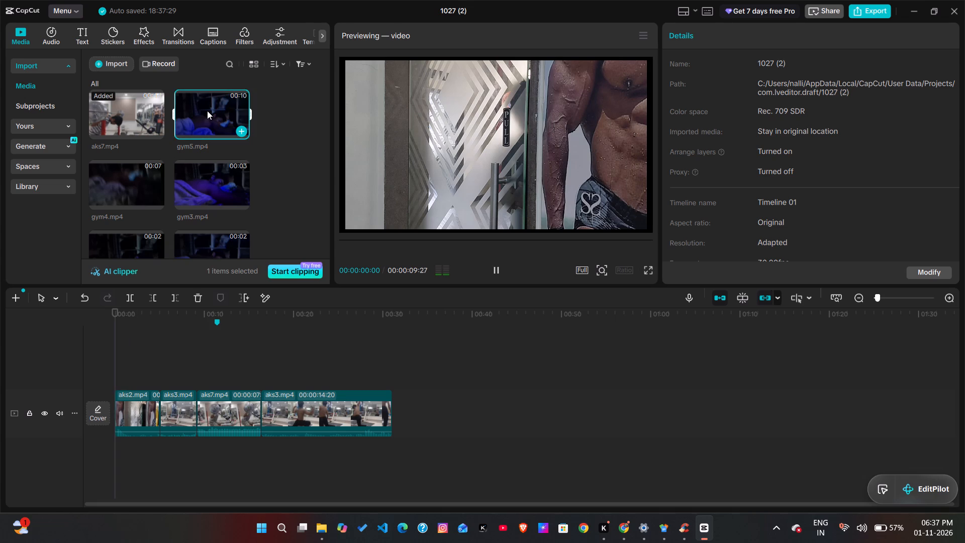
pyautogui.moveTo(207, 111); pyautogui.dragTo(112, 405)
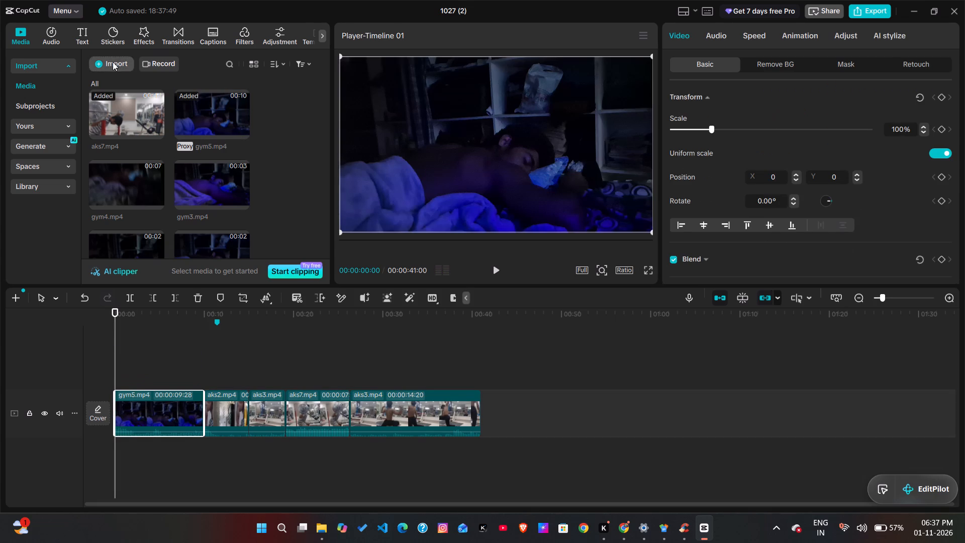
# Import the video whose name starts with AQNVCNCwc from the Downloads folder.
pyautogui.click(110, 68)
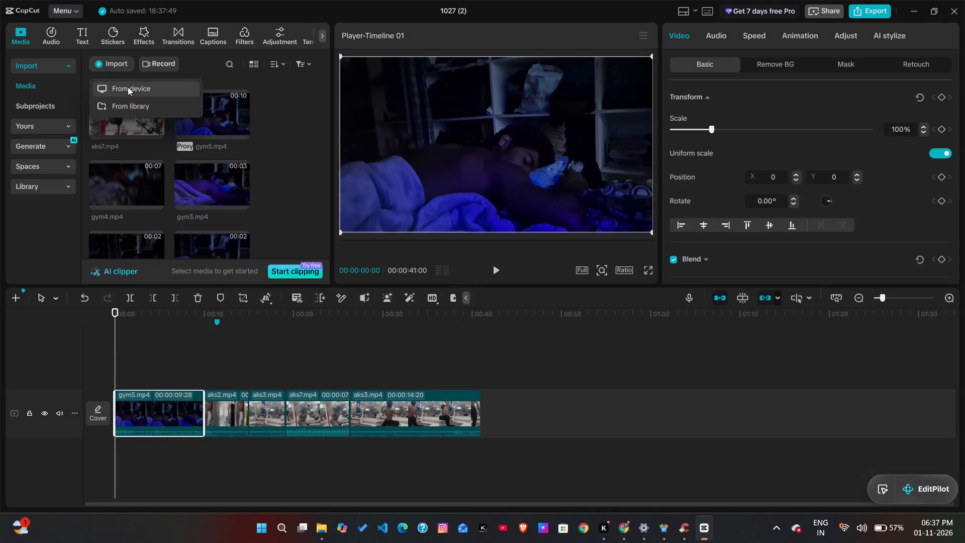
pyautogui.click(128, 87)
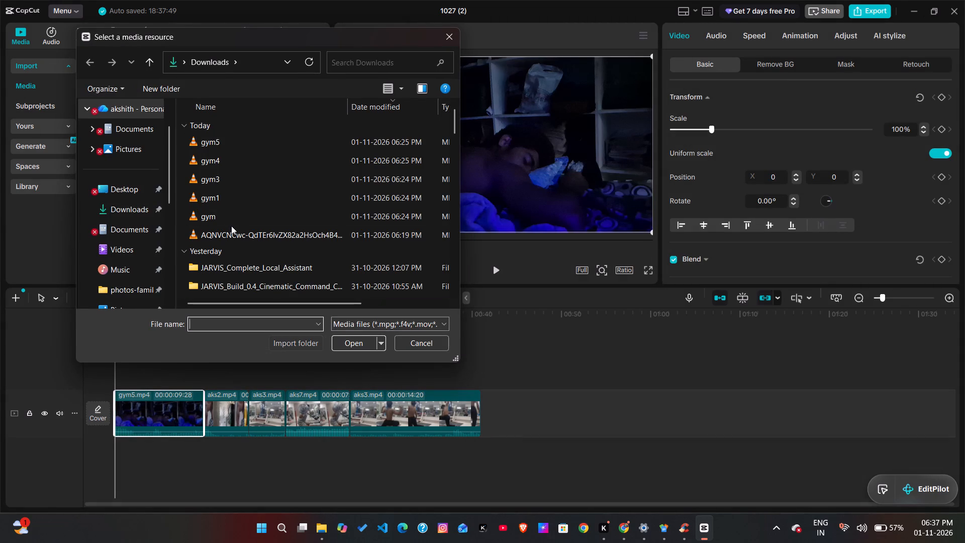
pyautogui.click(231, 226)
pyautogui.click(237, 233)
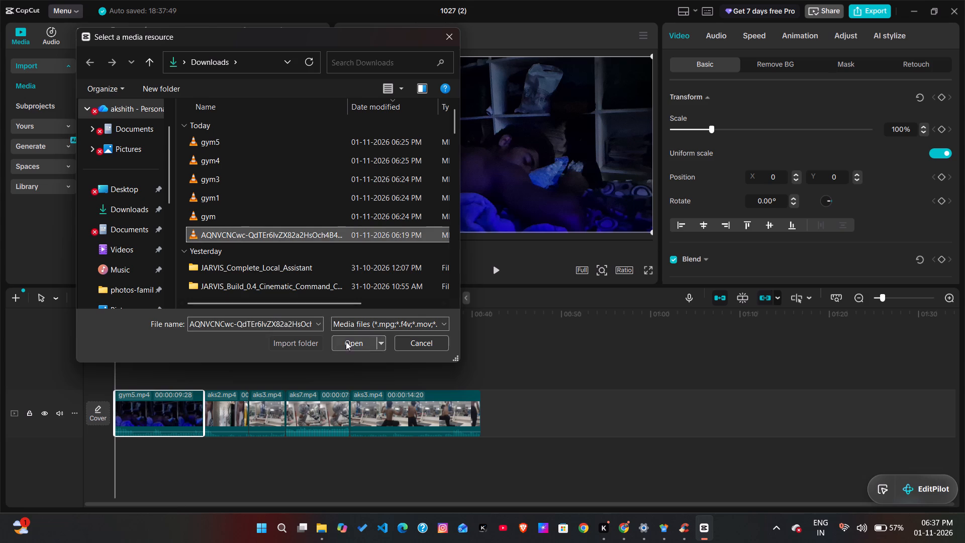
pyautogui.click(346, 341)
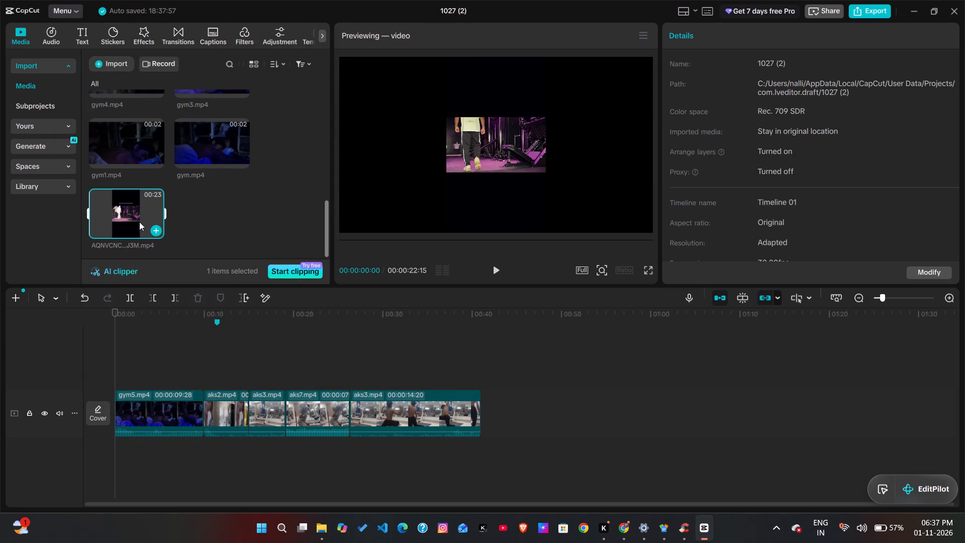
# Place the AQNVCNCwc video on a track above the main track, starting at the beginning of the timeline.
pyautogui.moveTo(136, 218); pyautogui.dragTo(135, 378)
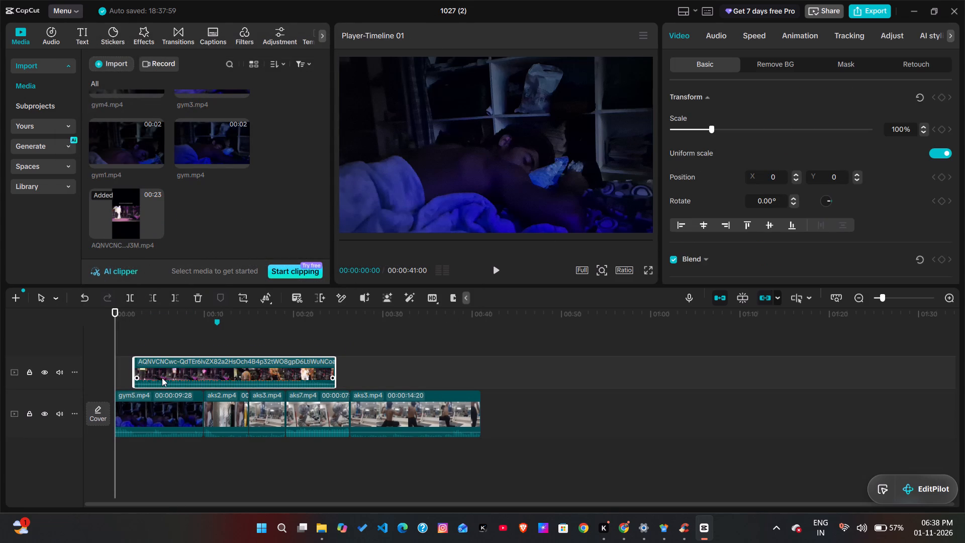
pyautogui.moveTo(162, 378); pyautogui.dragTo(142, 376)
# Shrink the AQNVCNCwc overlay to 8% scale and move it out of the frame to about X 1623, Y -1465.
pyautogui.press('space')
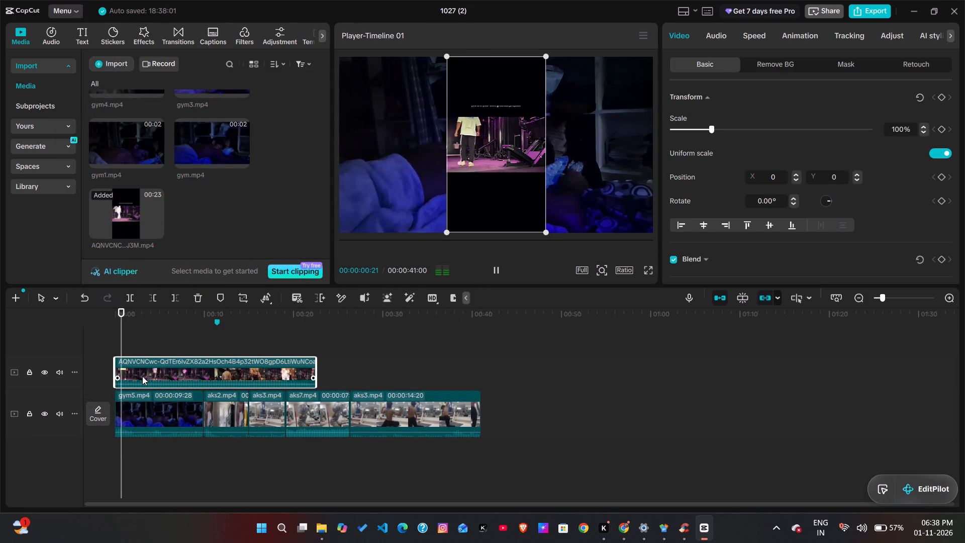
pyautogui.moveTo(543, 231); pyautogui.dragTo(540, 229)
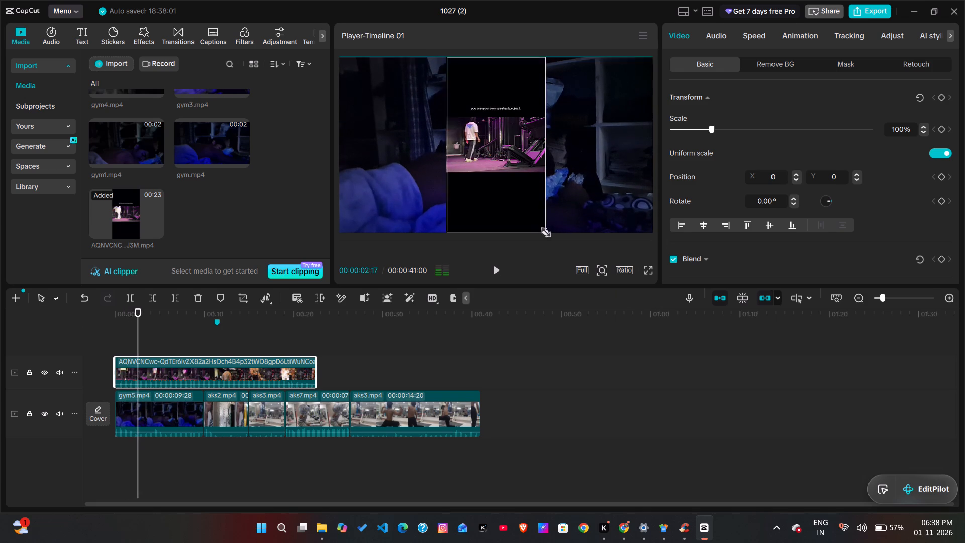
pyautogui.moveTo(540, 229); pyautogui.dragTo(471, 100)
pyautogui.moveTo(492, 140); pyautogui.dragTo(498, 150)
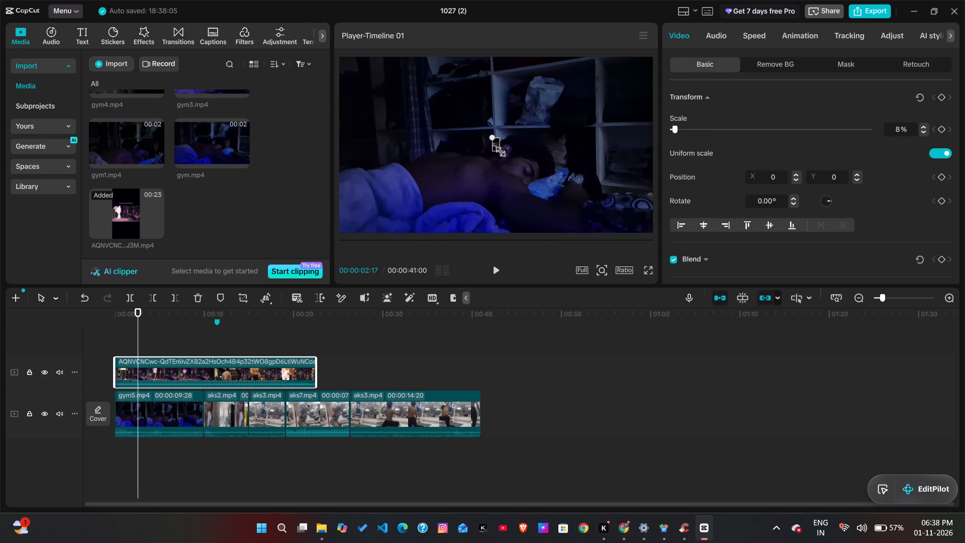
pyautogui.moveTo(498, 150); pyautogui.dragTo(500, 150)
pyautogui.moveTo(495, 146); pyautogui.dragTo(626, 257)
pyautogui.moveTo(626, 257); pyautogui.dragTo(627, 265)
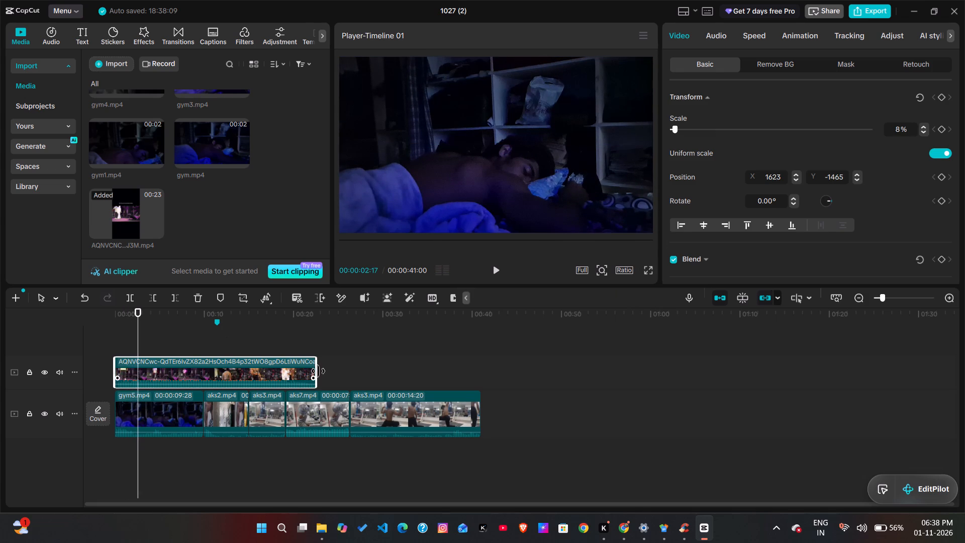
pyautogui.moveTo(318, 371); pyautogui.dragTo(353, 374)
# Play the timeline from the start, and preview the imported gym, gym3 and gym4 clips.
pyautogui.moveTo(137, 325); pyautogui.dragTo(110, 328)
pyautogui.press('space')
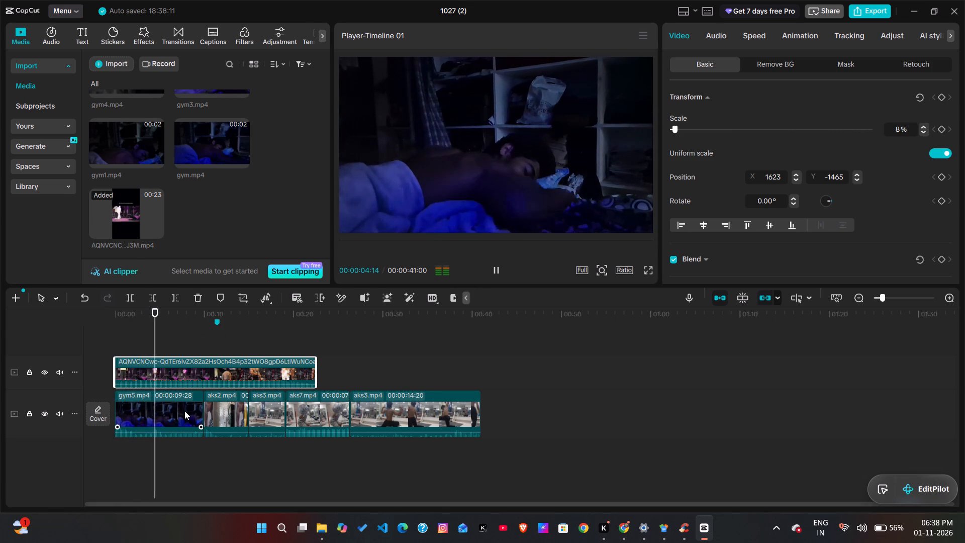
pyautogui.press('space')
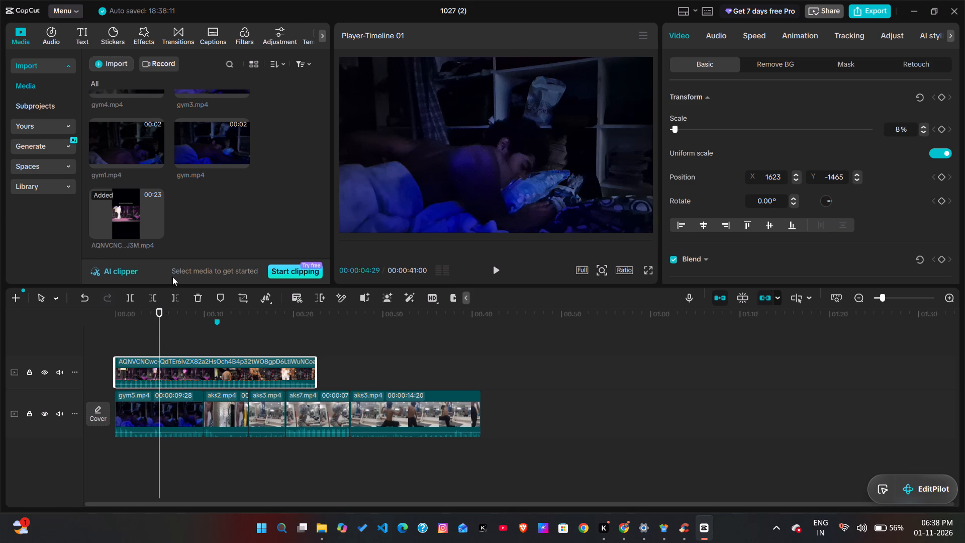
pyautogui.click(187, 152)
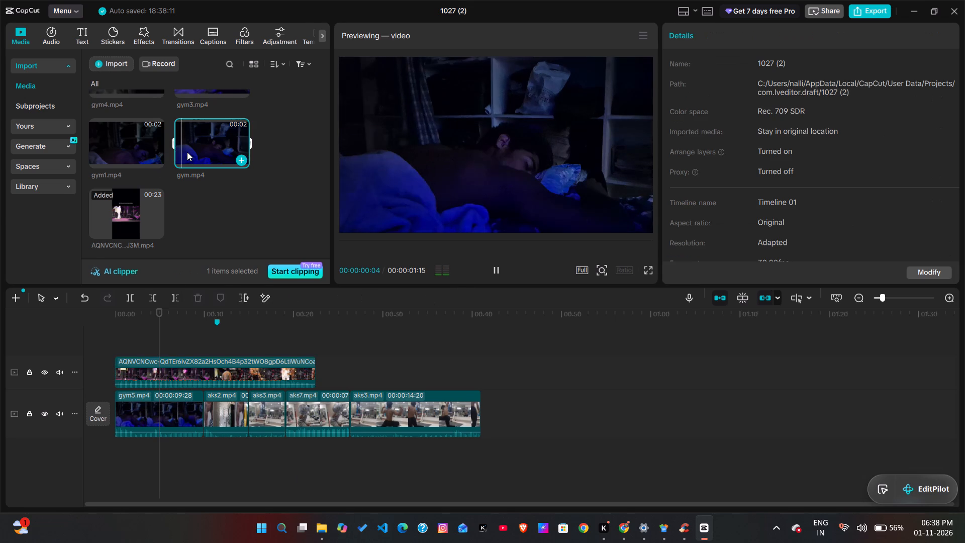
pyautogui.scroll(2, 203, 126)
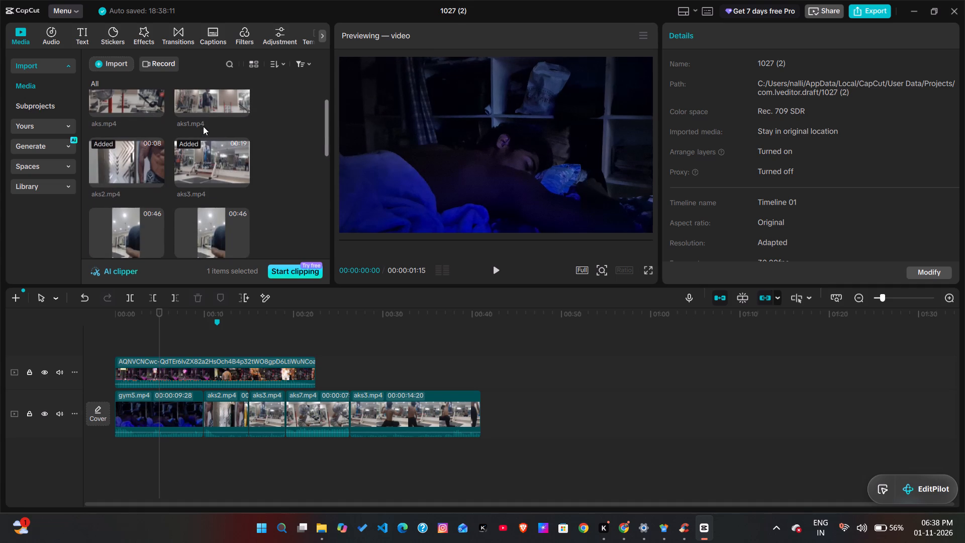
pyautogui.scroll(-3, 203, 143)
pyautogui.click(200, 89)
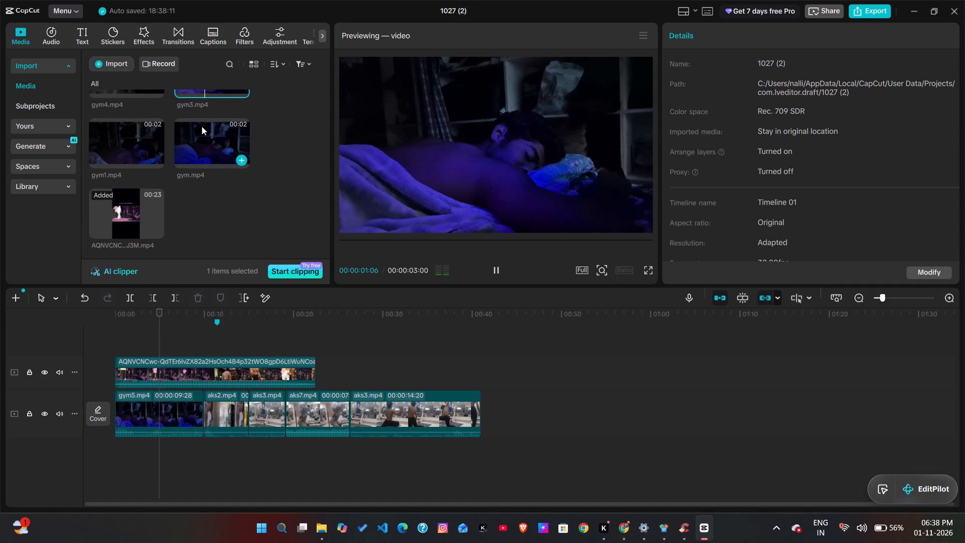
pyautogui.scroll(1, 202, 126)
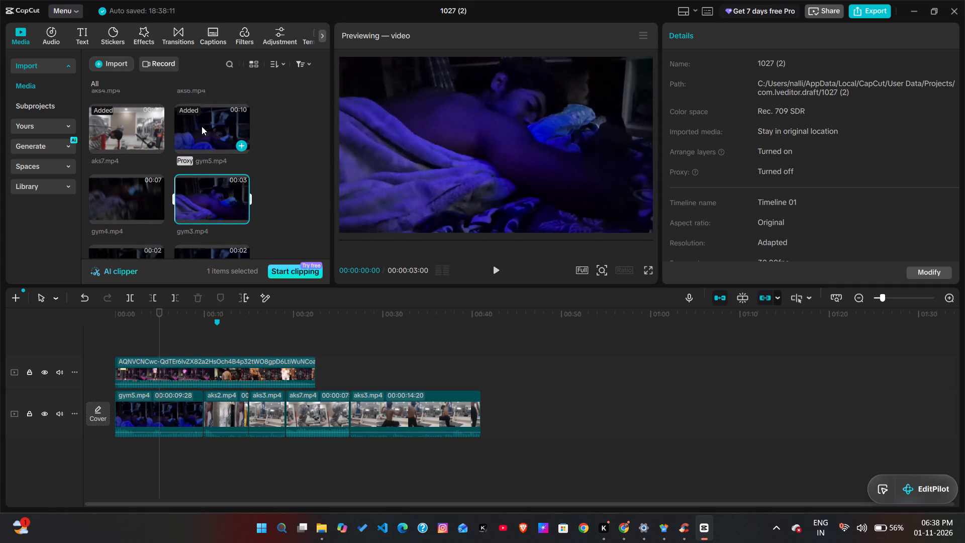
pyautogui.scroll(1, 202, 126)
pyautogui.click(124, 193)
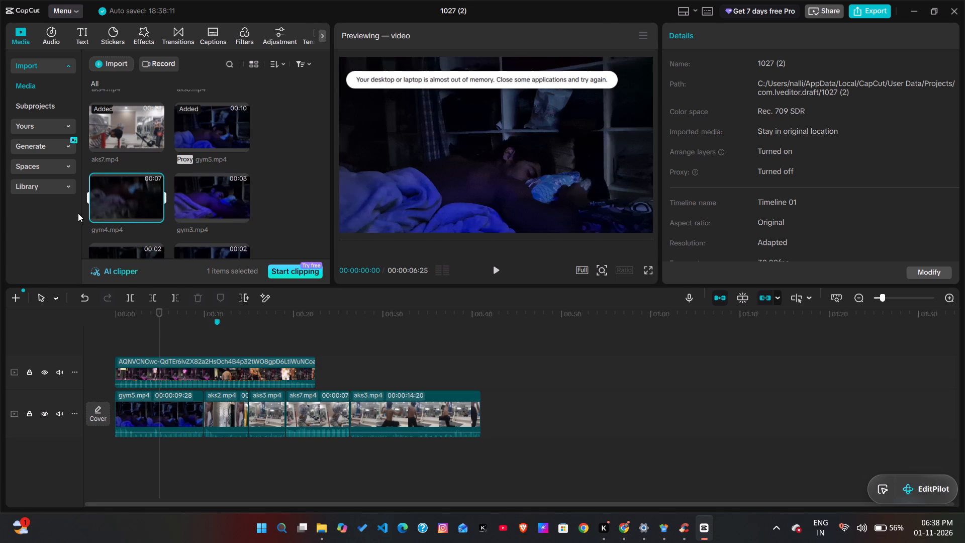
# Play gym5 from the timeline start to find the cut point, and split it at 00:00:04:05.
pyautogui.moveTo(158, 339); pyautogui.dragTo(155, 339)
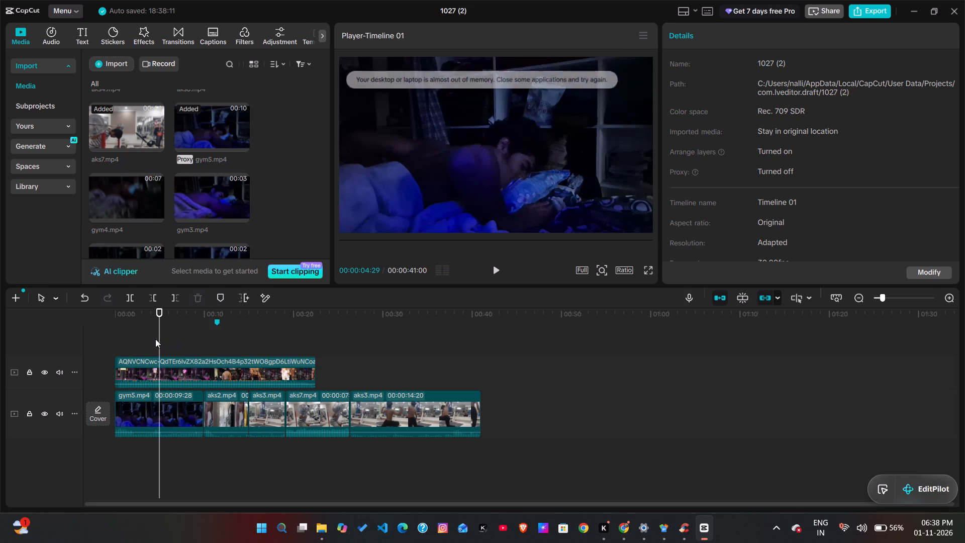
pyautogui.moveTo(155, 339); pyautogui.dragTo(120, 349)
pyautogui.moveTo(162, 339); pyautogui.dragTo(130, 340)
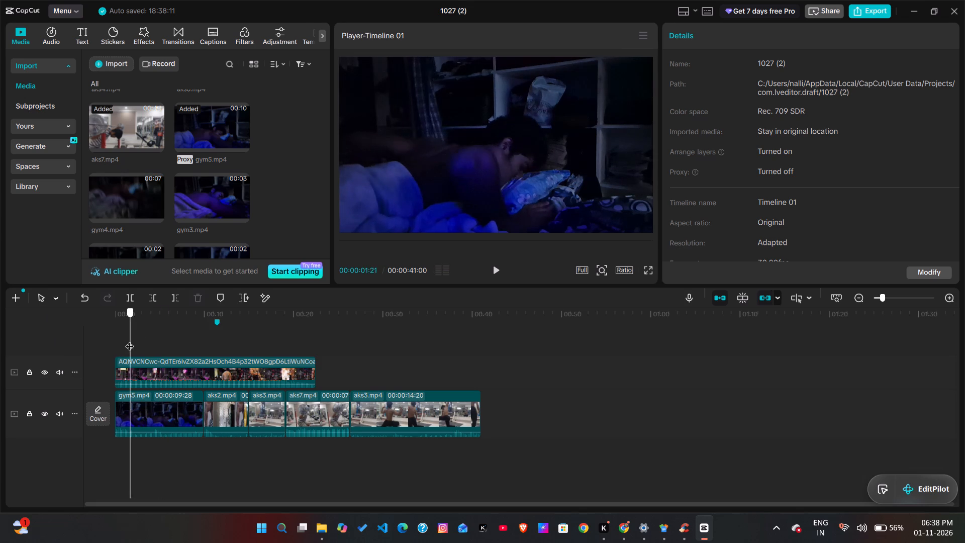
pyautogui.moveTo(130, 340); pyautogui.dragTo(119, 342)
pyautogui.press('space')
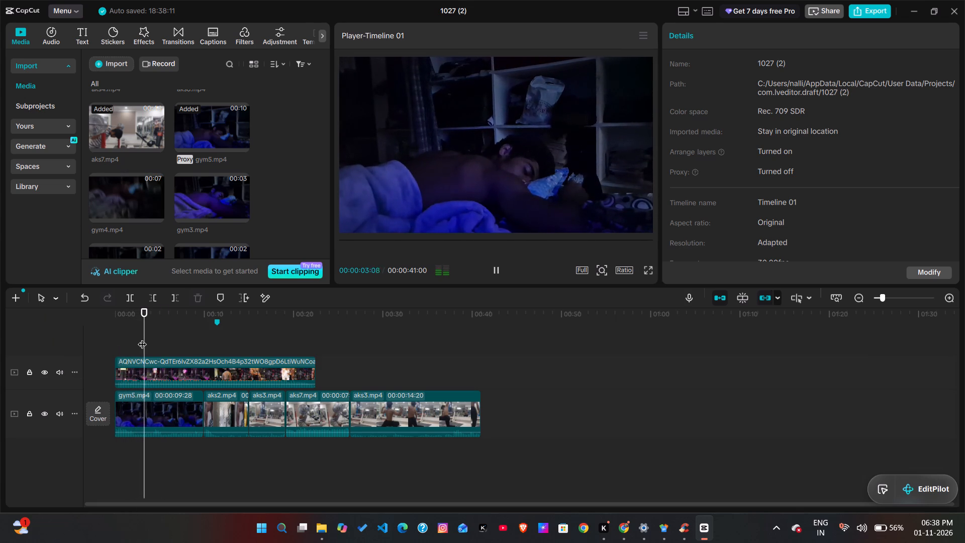
pyautogui.moveTo(143, 336); pyautogui.dragTo(152, 352)
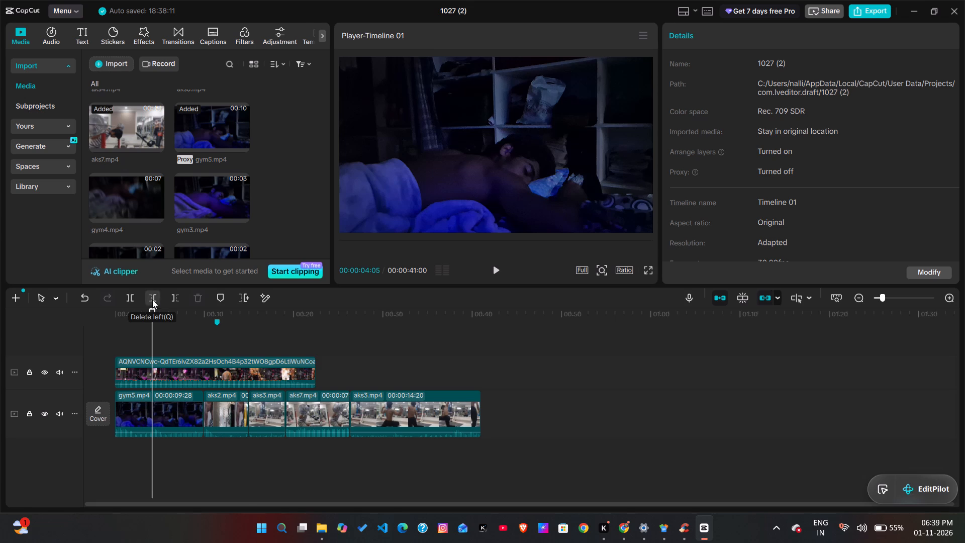
pyautogui.hotkey('ctrl', 'x')
pyautogui.hotkey('ctrl', 'b')
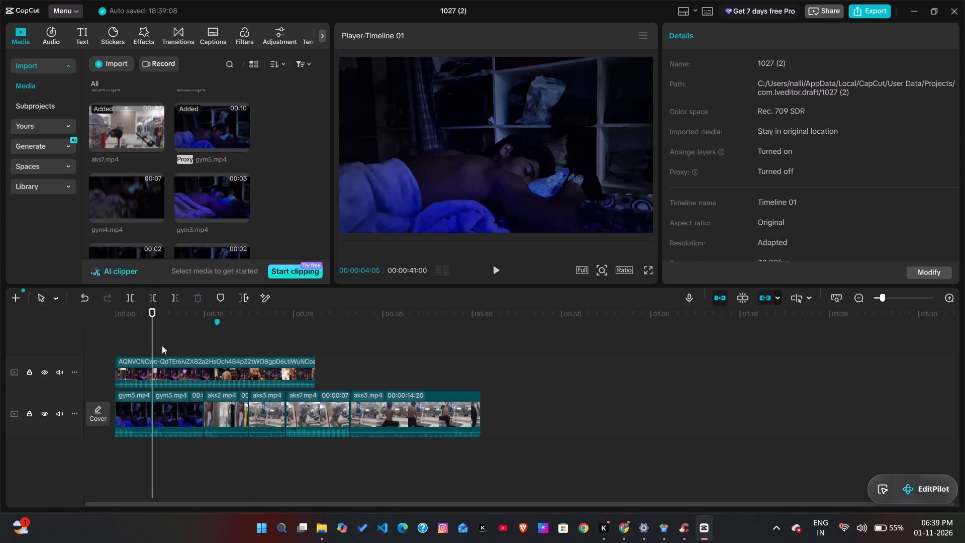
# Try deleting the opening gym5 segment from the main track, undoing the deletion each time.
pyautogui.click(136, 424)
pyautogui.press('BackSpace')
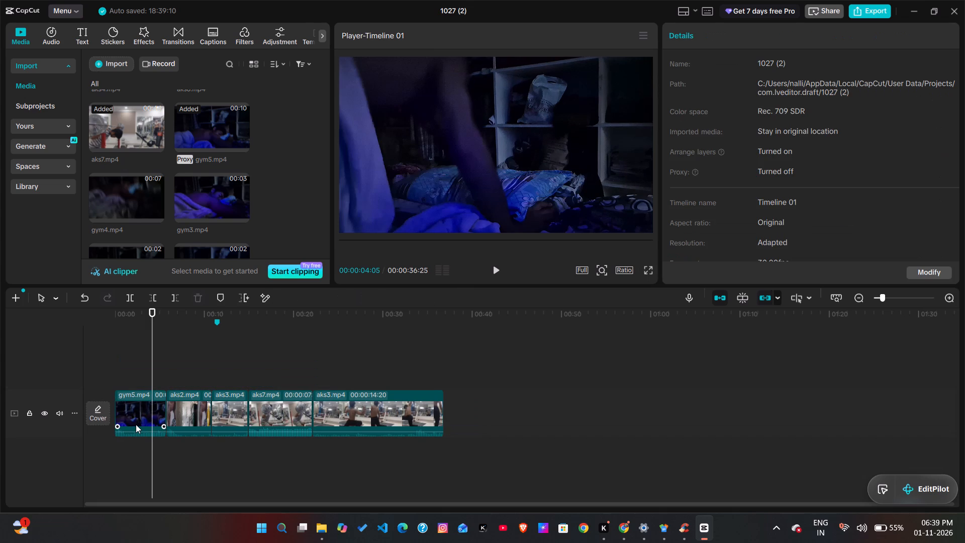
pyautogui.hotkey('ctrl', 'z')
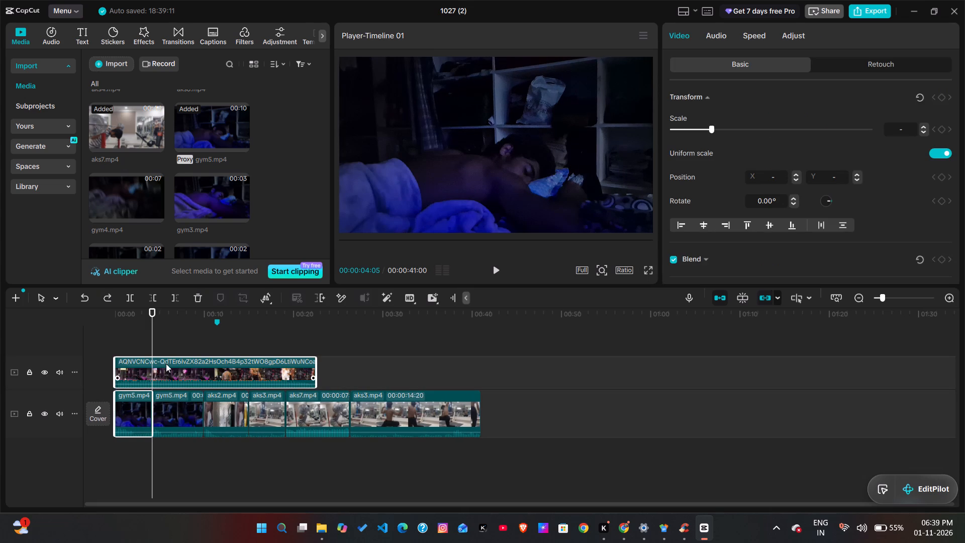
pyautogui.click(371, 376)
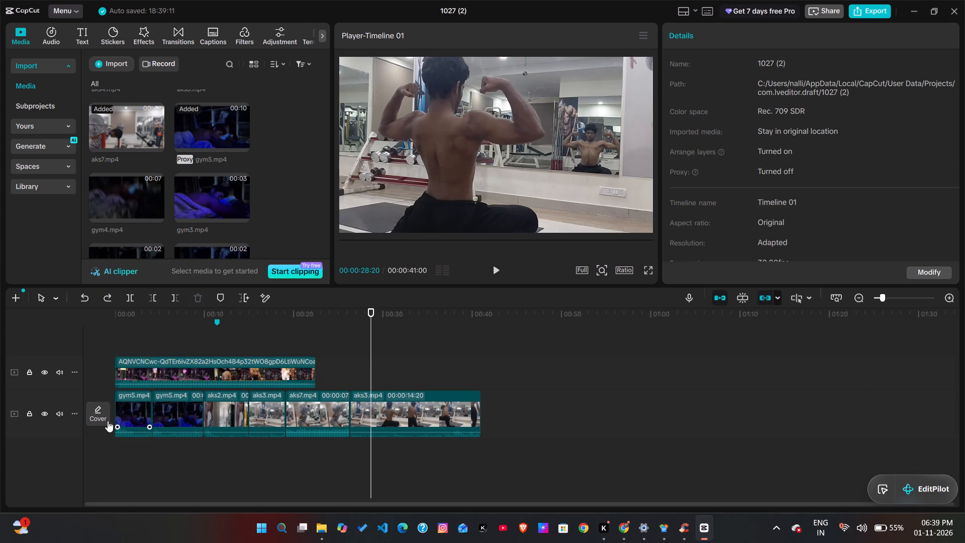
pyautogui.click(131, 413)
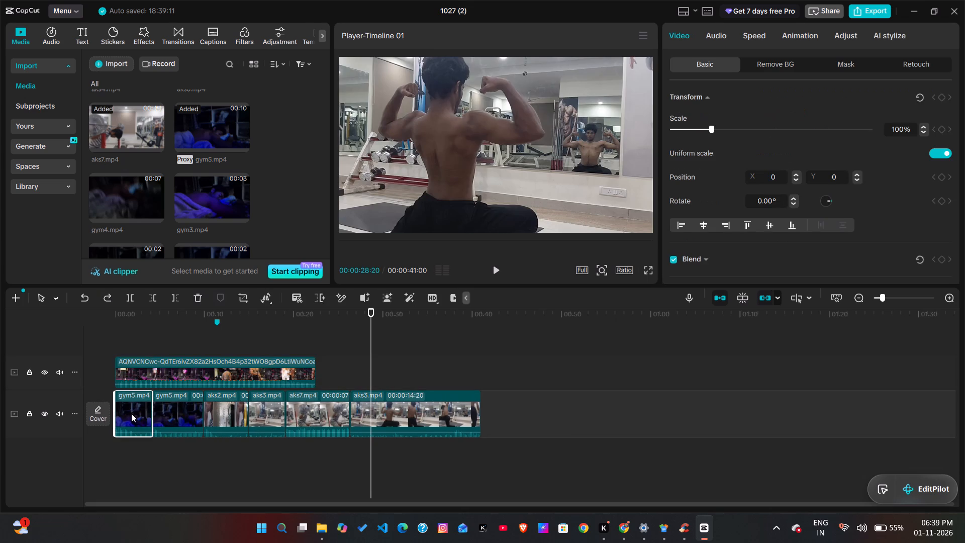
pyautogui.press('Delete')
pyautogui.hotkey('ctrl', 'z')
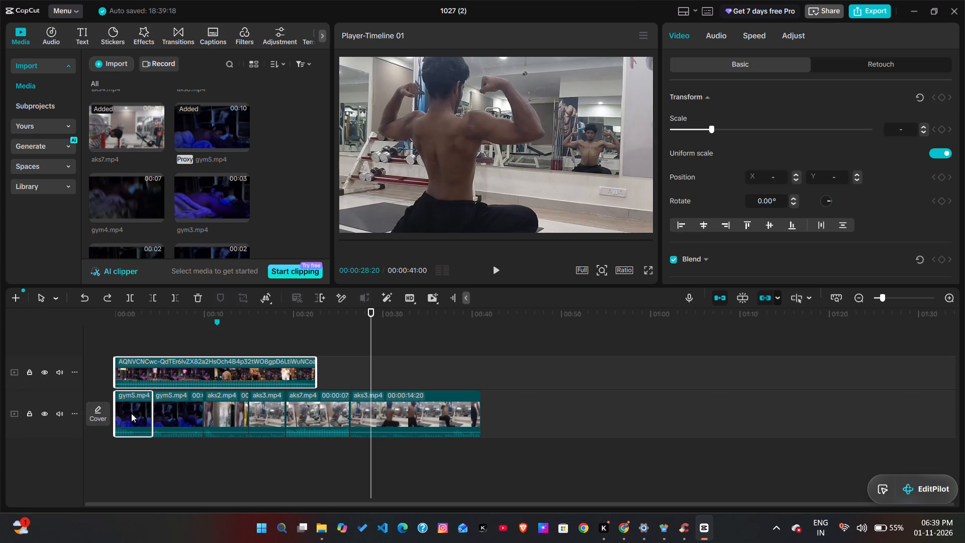
# Move the AQNVCNCwc overlay away from the timeline start, delete the opening gym5 segment, and move the overlay back to 00:00.
pyautogui.click(415, 366)
pyautogui.moveTo(286, 373); pyautogui.dragTo(425, 372)
pyautogui.click(129, 414)
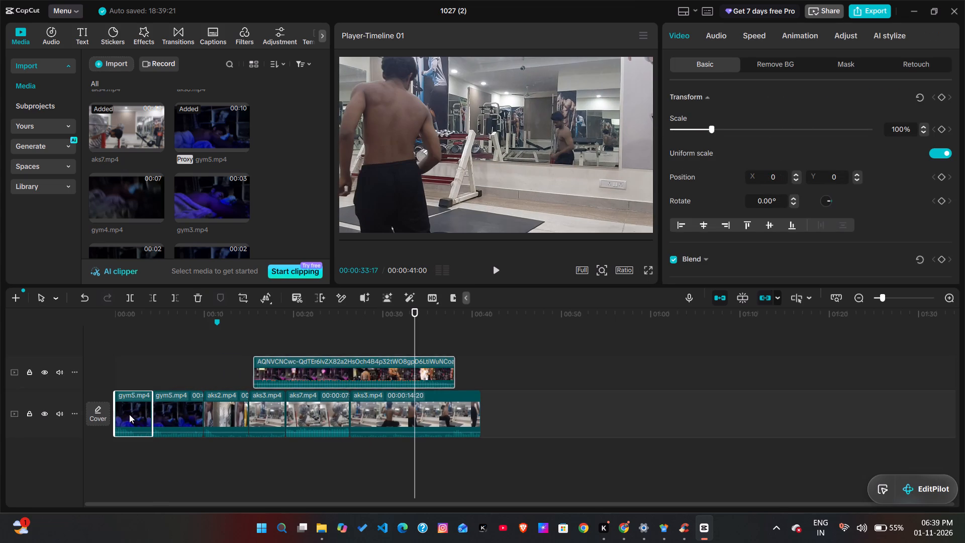
pyautogui.press('Delete')
pyautogui.moveTo(237, 369); pyautogui.dragTo(134, 372)
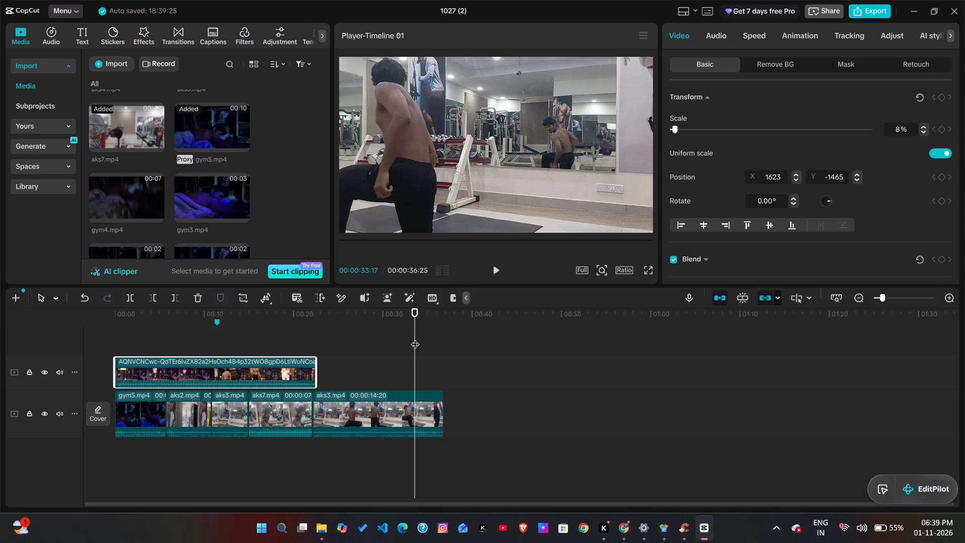
# Play the remaining gym5 clip against the overlay from the timeline start, and turn on timeline snapping.
pyautogui.moveTo(415, 338); pyautogui.dragTo(111, 381)
pyautogui.press('space')
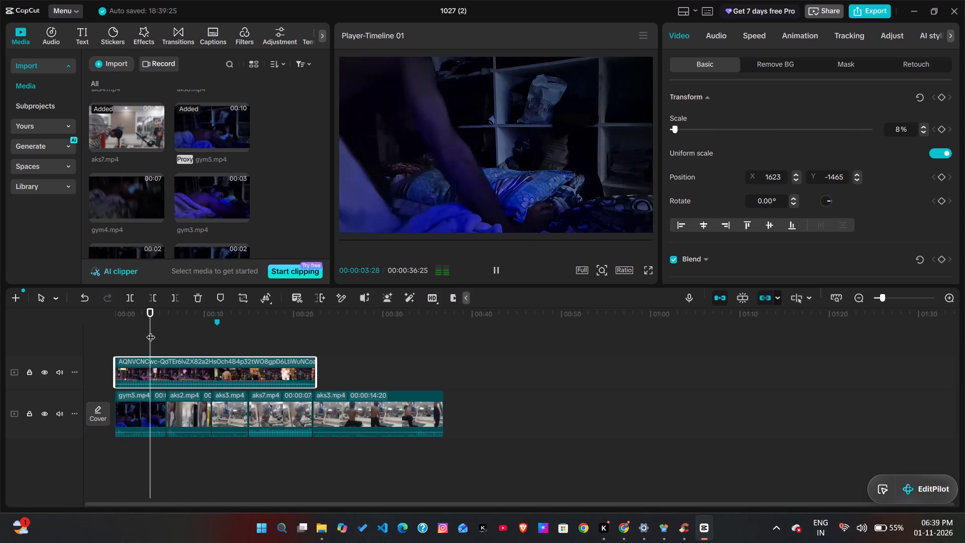
pyautogui.click(150, 333)
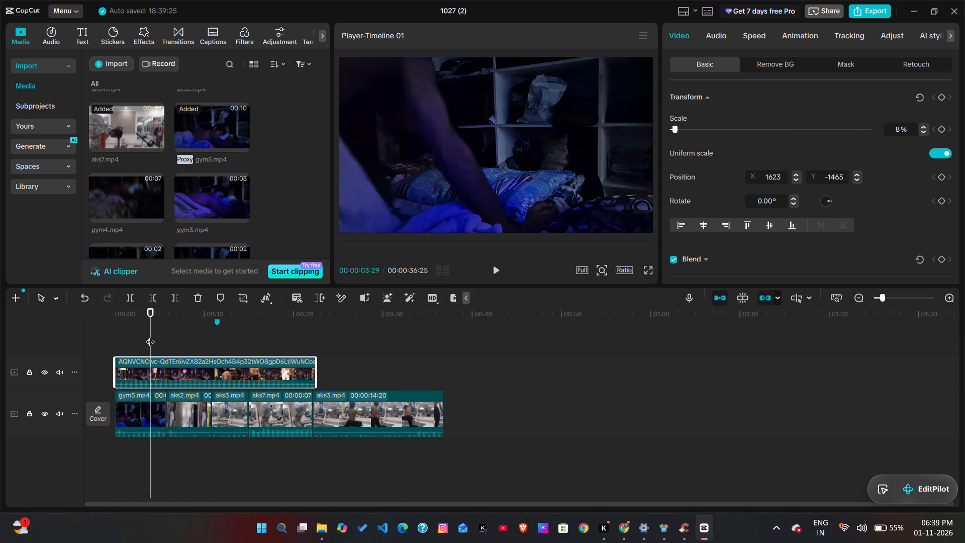
pyautogui.click(150, 335)
pyautogui.moveTo(149, 333); pyautogui.dragTo(112, 332)
pyautogui.write('n')
pyautogui.press('space')
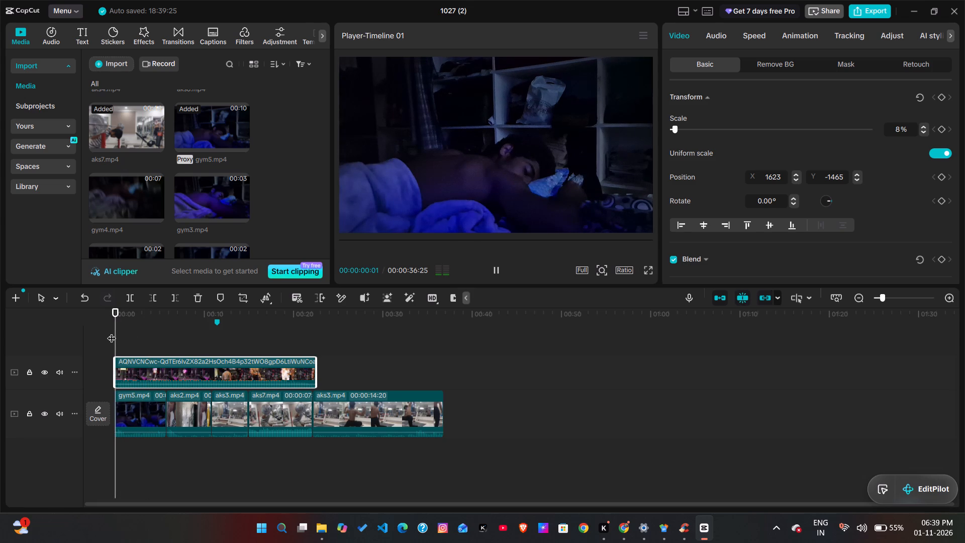
pyautogui.press('space')
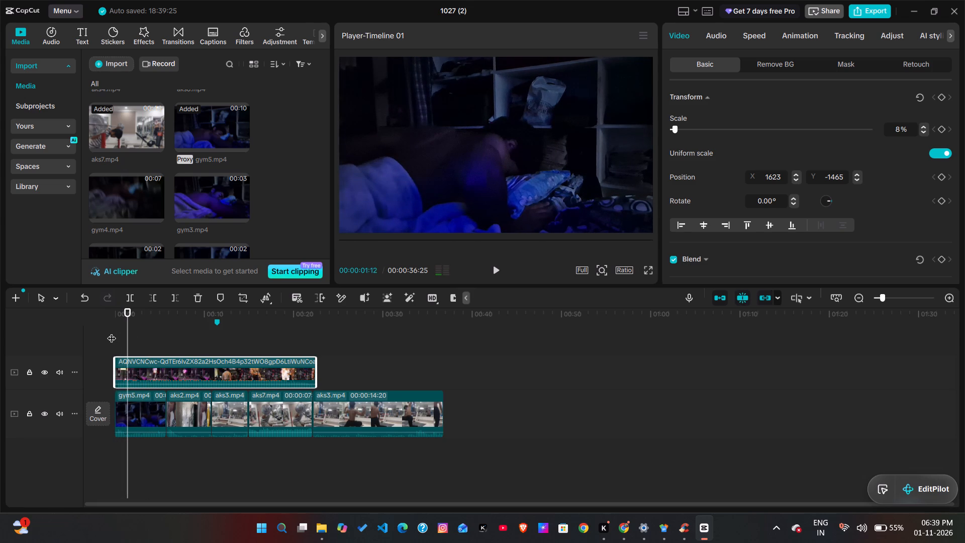
# Extend the beginning of gym5 by about 1 second and realign the AQNVCNCwc overlay to the timeline start.
pyautogui.click(137, 409)
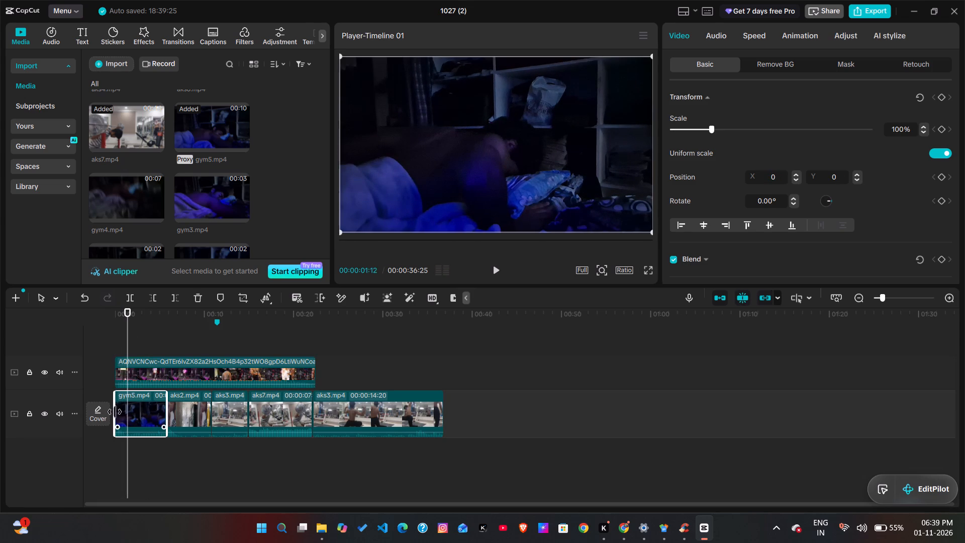
pyautogui.moveTo(113, 412); pyautogui.dragTo(106, 412)
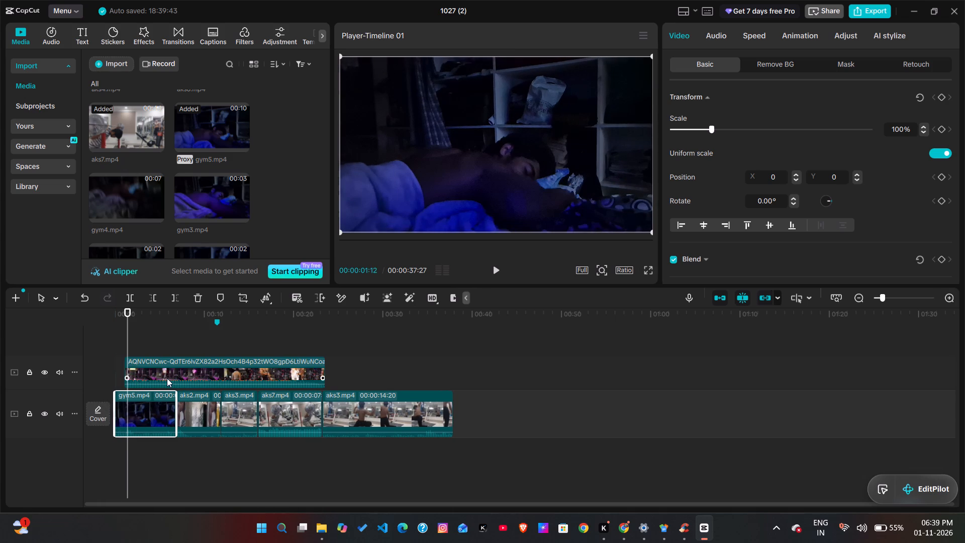
pyautogui.moveTo(140, 368); pyautogui.dragTo(126, 372)
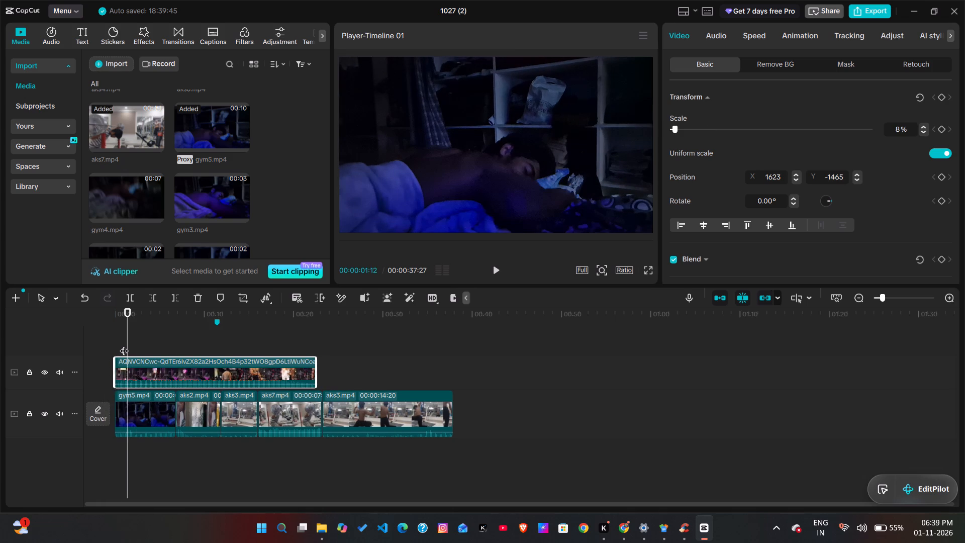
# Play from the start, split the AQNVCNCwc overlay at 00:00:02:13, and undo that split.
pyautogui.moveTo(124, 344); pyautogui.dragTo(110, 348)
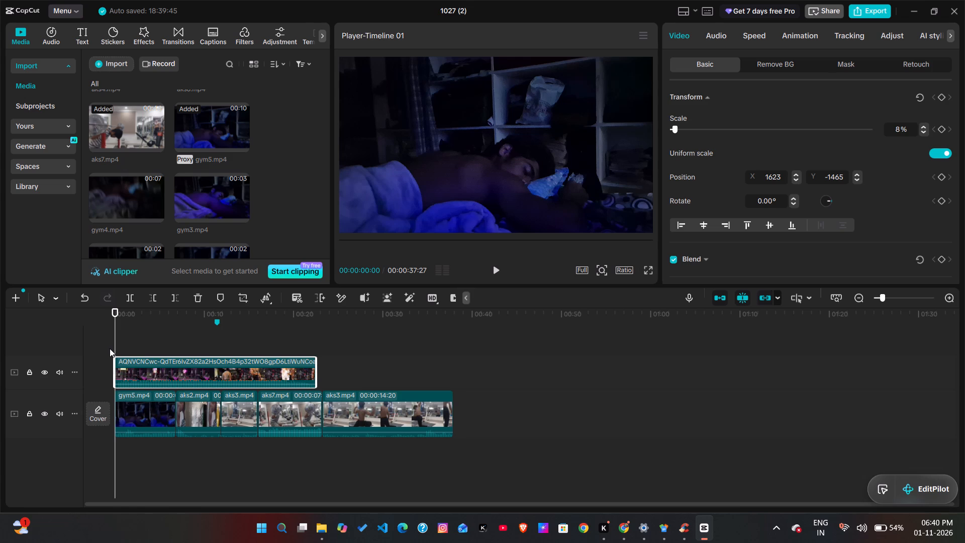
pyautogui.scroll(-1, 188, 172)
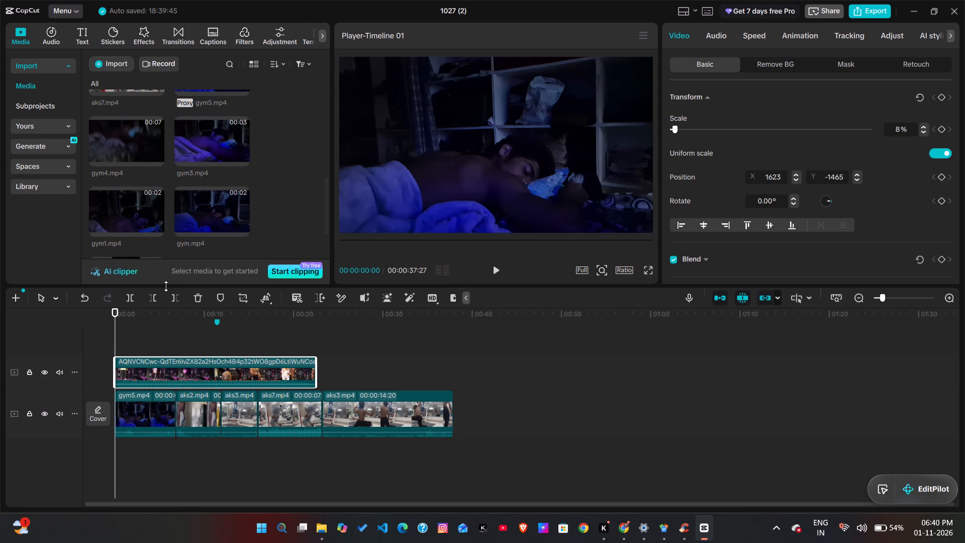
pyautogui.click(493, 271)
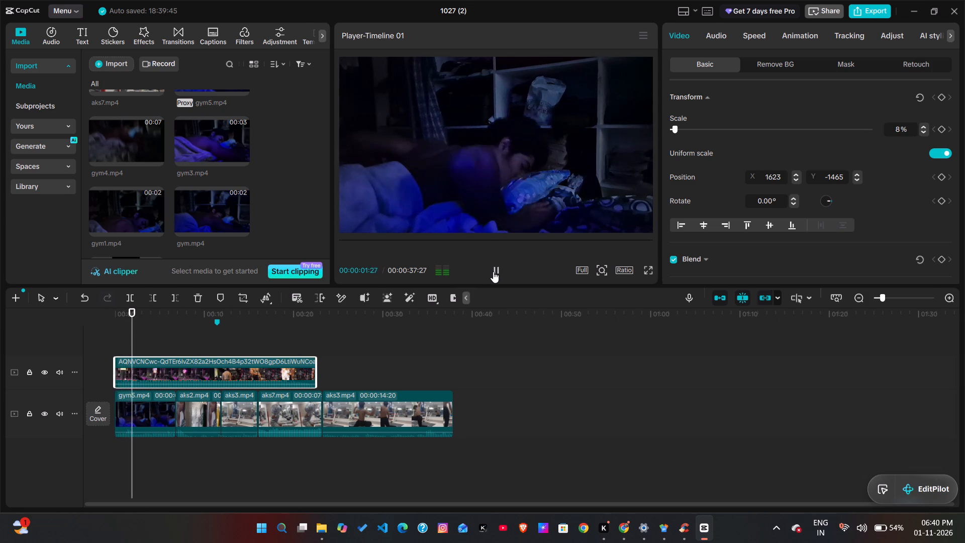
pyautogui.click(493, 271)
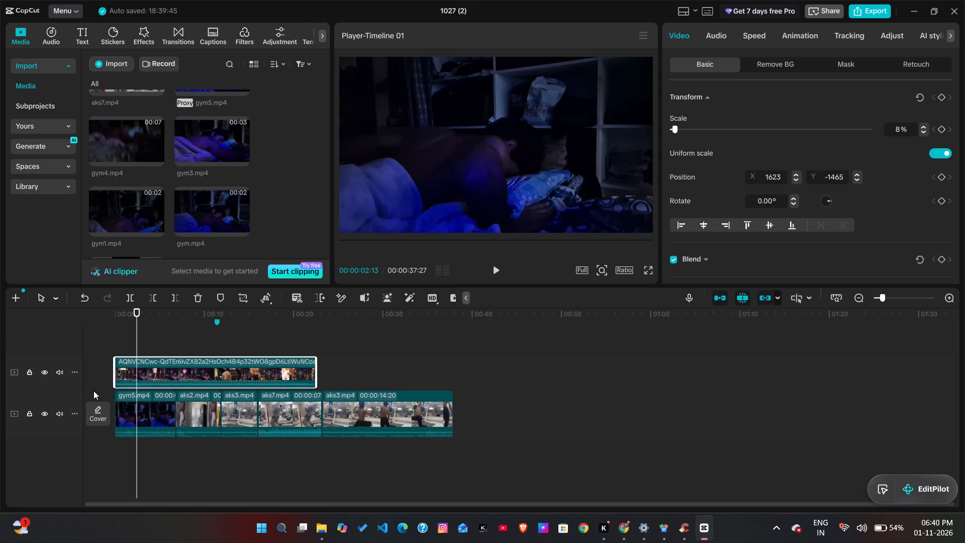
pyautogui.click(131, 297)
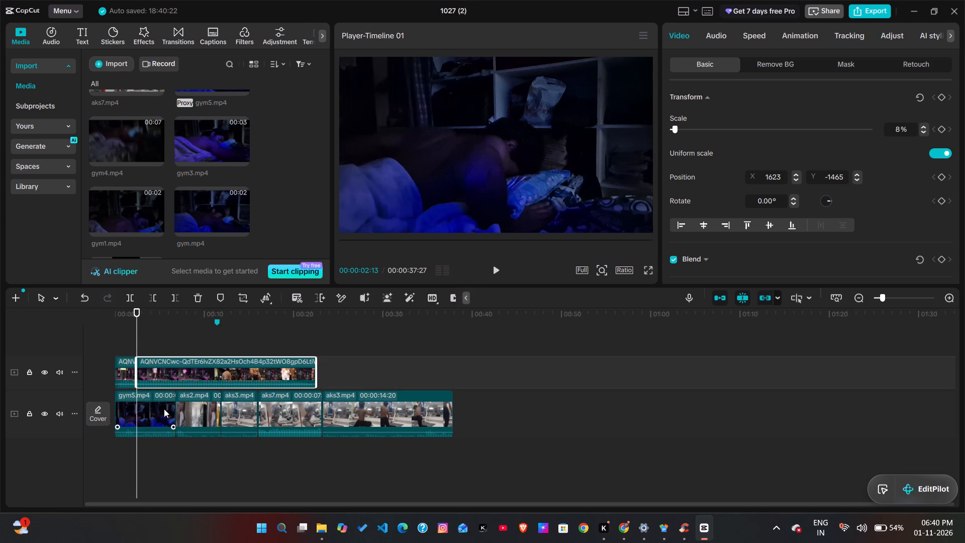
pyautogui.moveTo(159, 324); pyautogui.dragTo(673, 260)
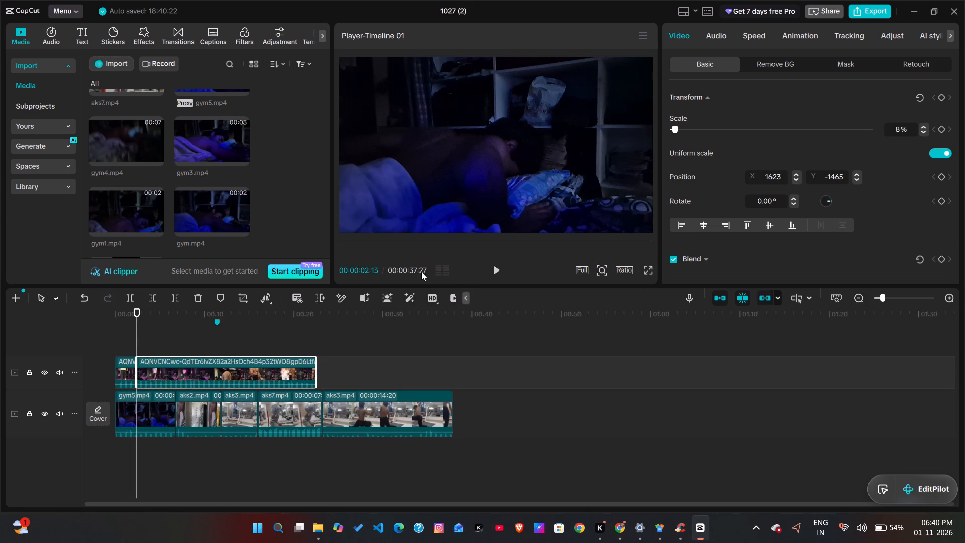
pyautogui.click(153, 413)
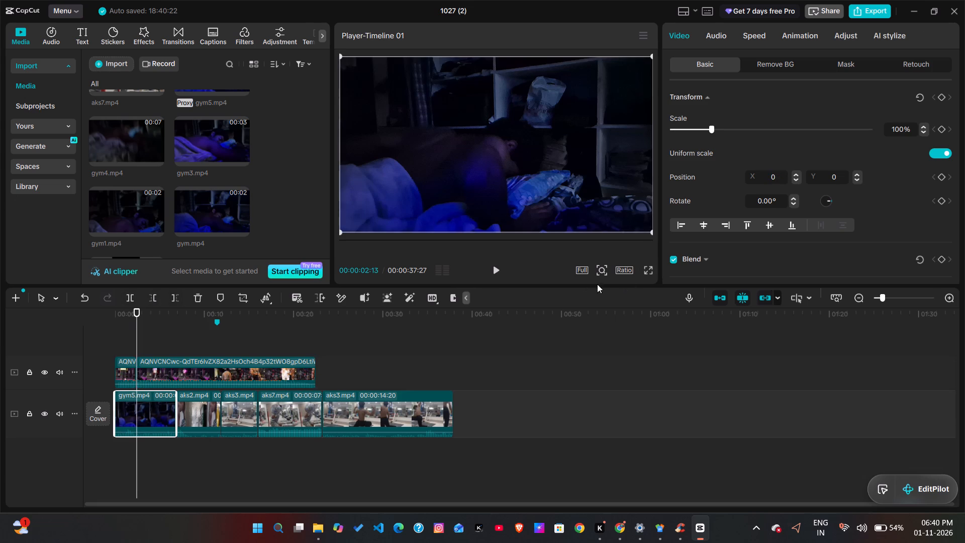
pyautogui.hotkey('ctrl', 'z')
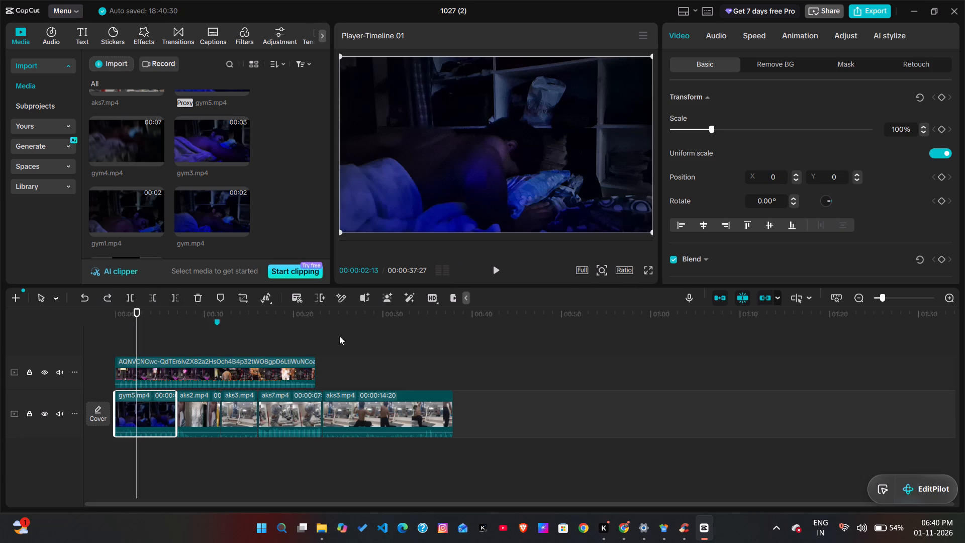
# Replay the opening from the timeline start to find the cut point, and split gym5 at 00:00:02:13.
pyautogui.moveTo(138, 333); pyautogui.dragTo(97, 335)
pyautogui.press('space')
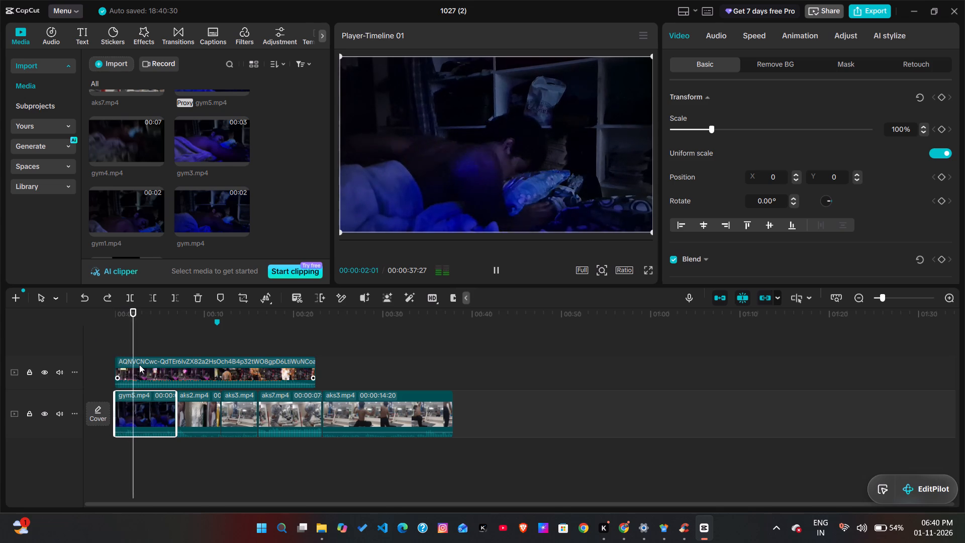
pyautogui.press('space')
pyautogui.press('space')
pyautogui.press('space')
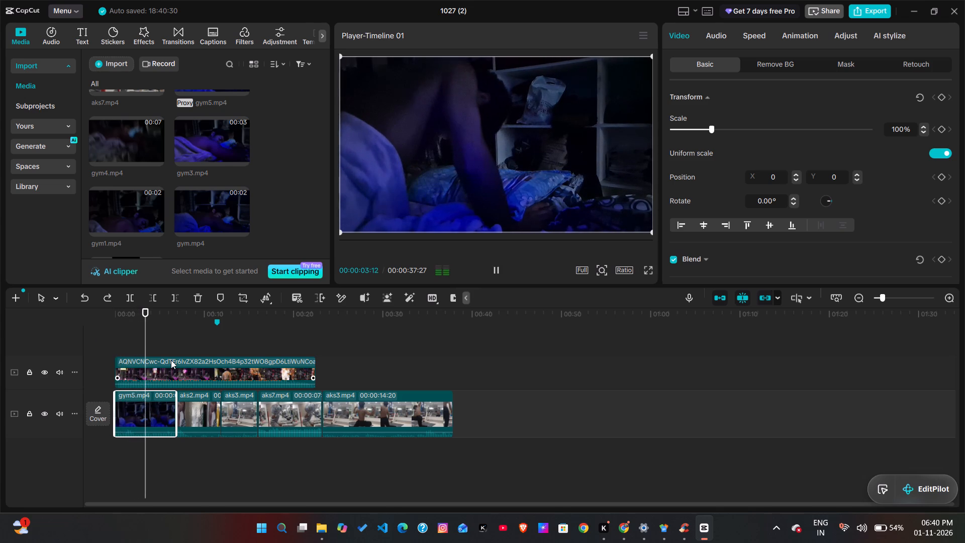
pyautogui.press('space')
pyautogui.press('space')
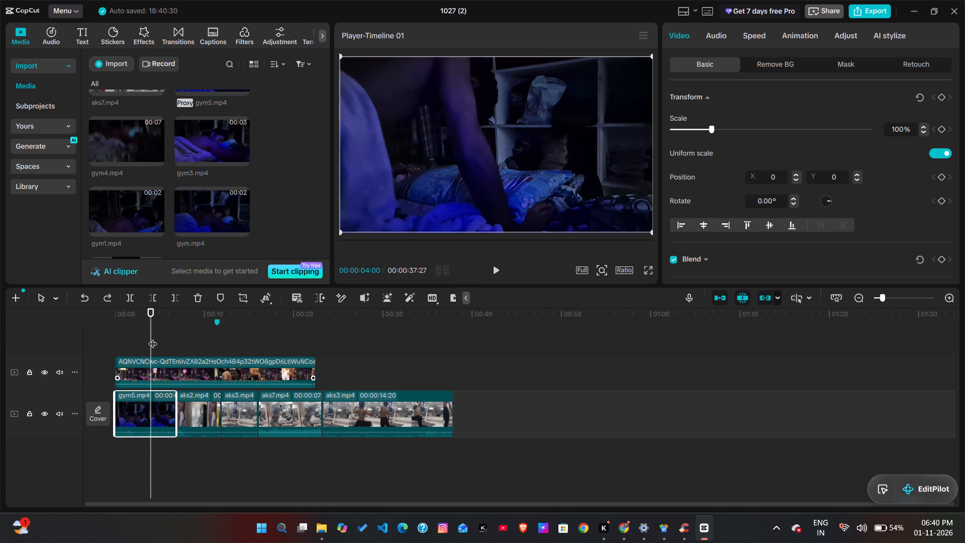
pyautogui.moveTo(153, 337); pyautogui.dragTo(111, 341)
pyautogui.press('space')
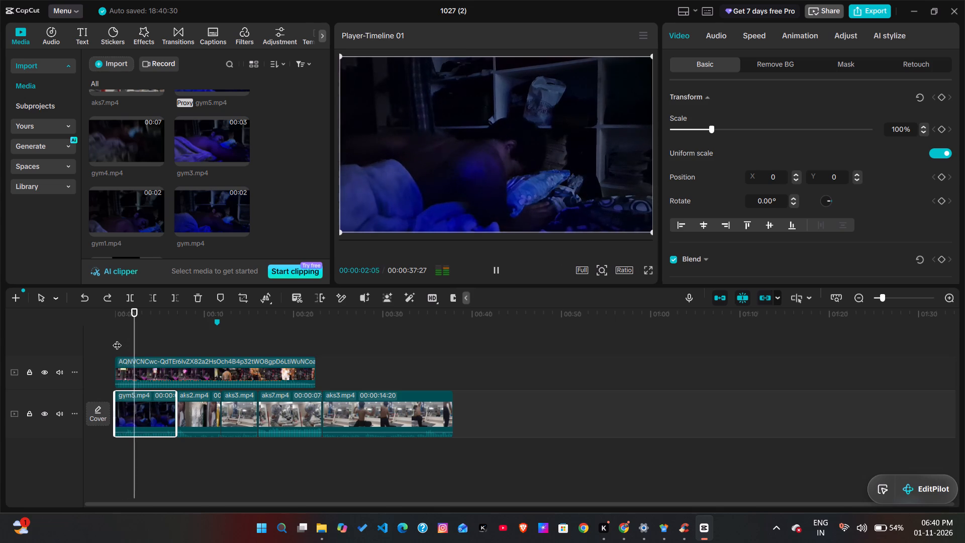
pyautogui.press('space')
pyautogui.click(128, 304)
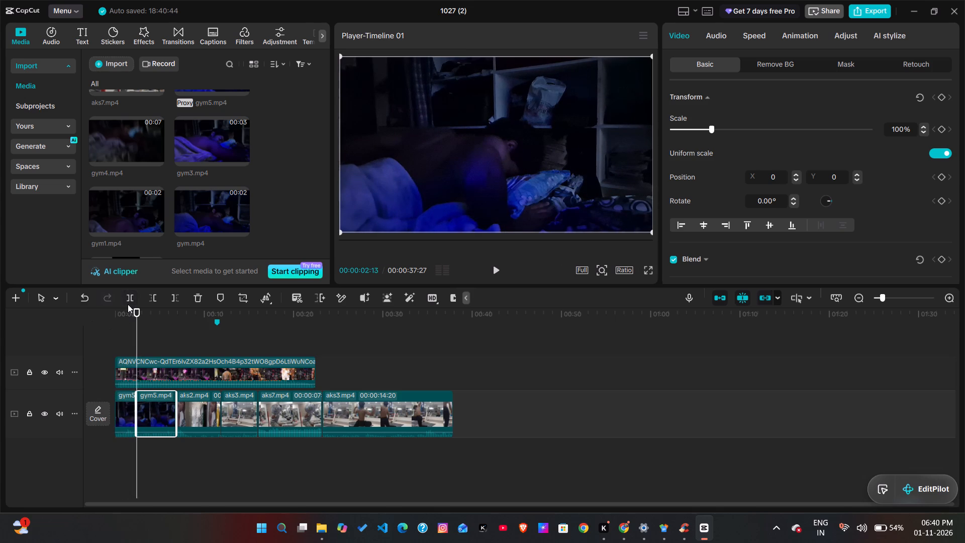
# Play through the second gym5 segment after the split and delete it from the main track.
pyautogui.click(493, 271)
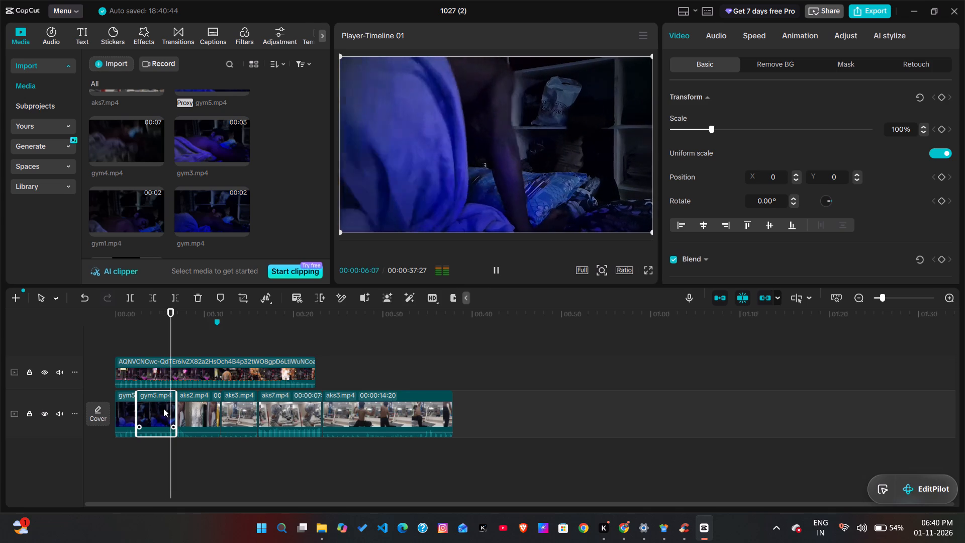
pyautogui.press('space')
pyautogui.press('Delete')
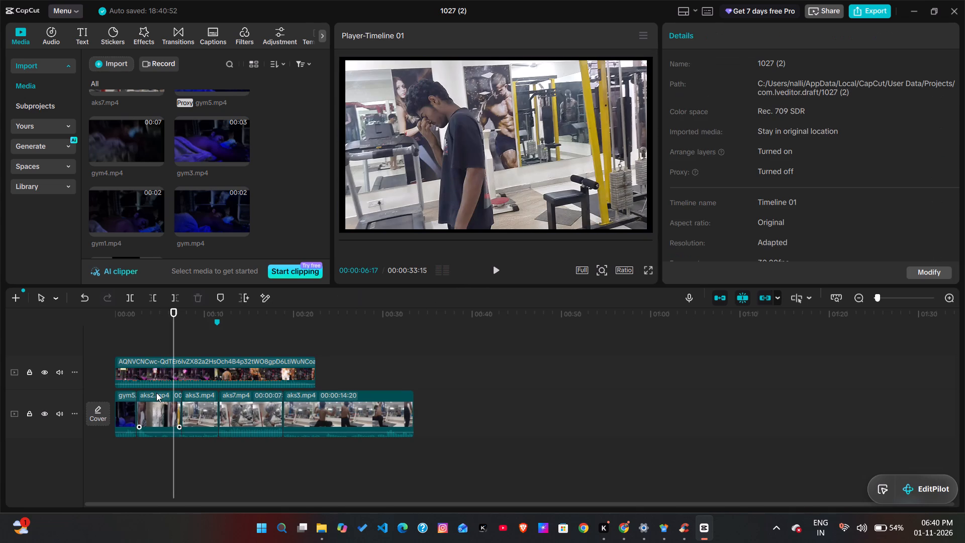
# Scrub and replay the opening from the timeline start to examine the cut from gym5 to aks2 against the overlay.
pyautogui.moveTo(173, 316); pyautogui.dragTo(111, 294)
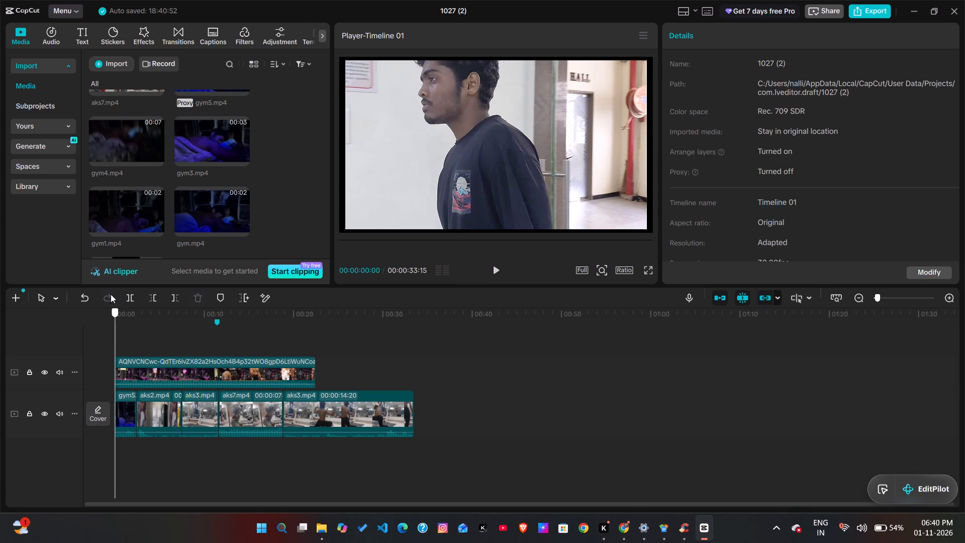
pyautogui.moveTo(111, 294); pyautogui.dragTo(124, 302)
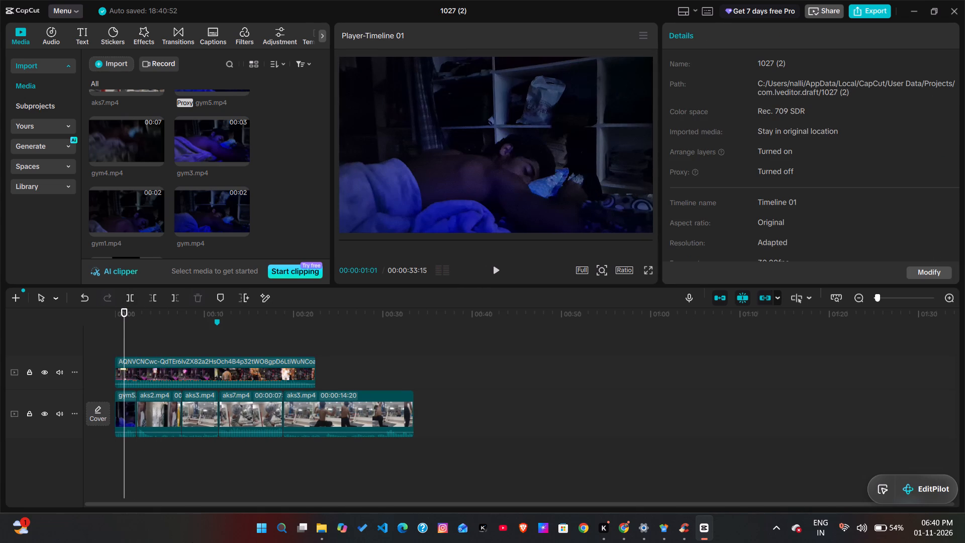
pyautogui.click(329, 411)
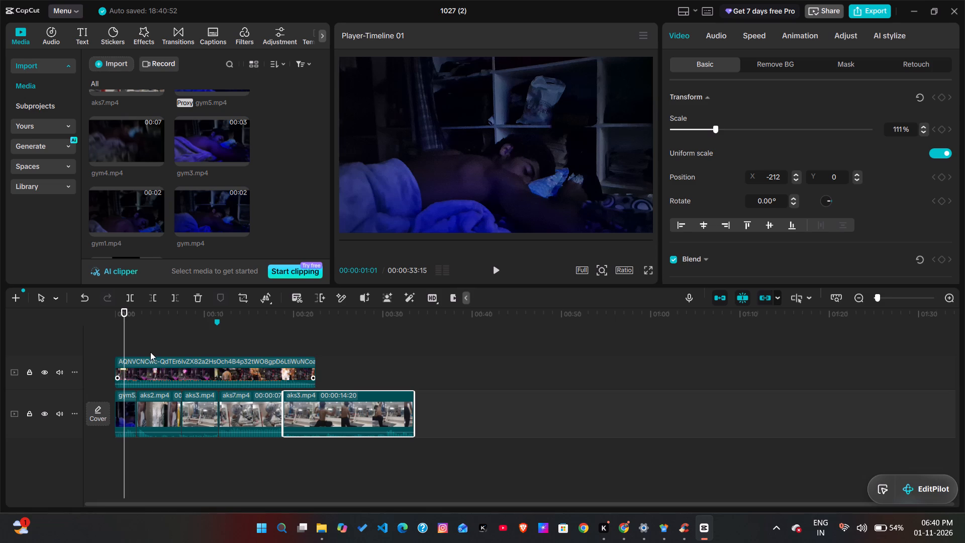
pyautogui.press('space')
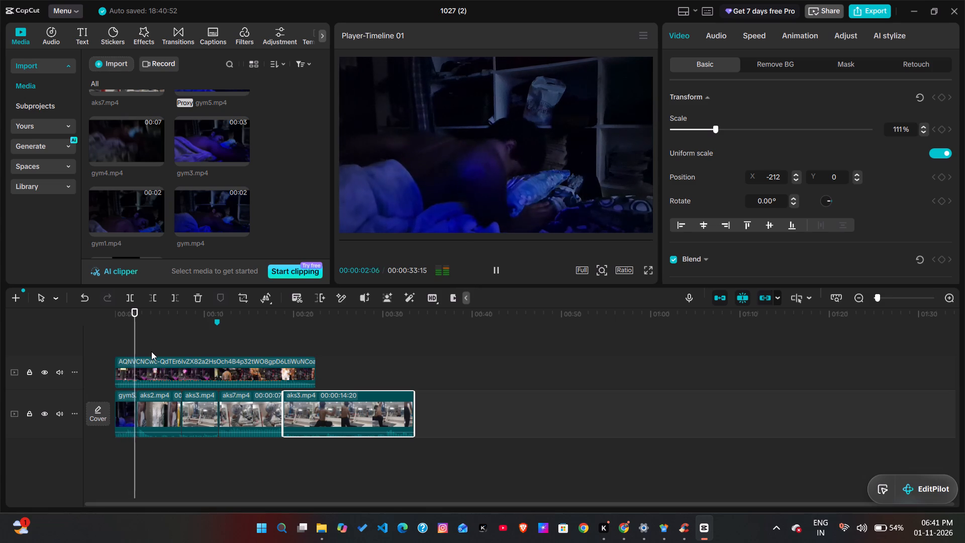
pyautogui.press('space')
pyautogui.click(159, 413)
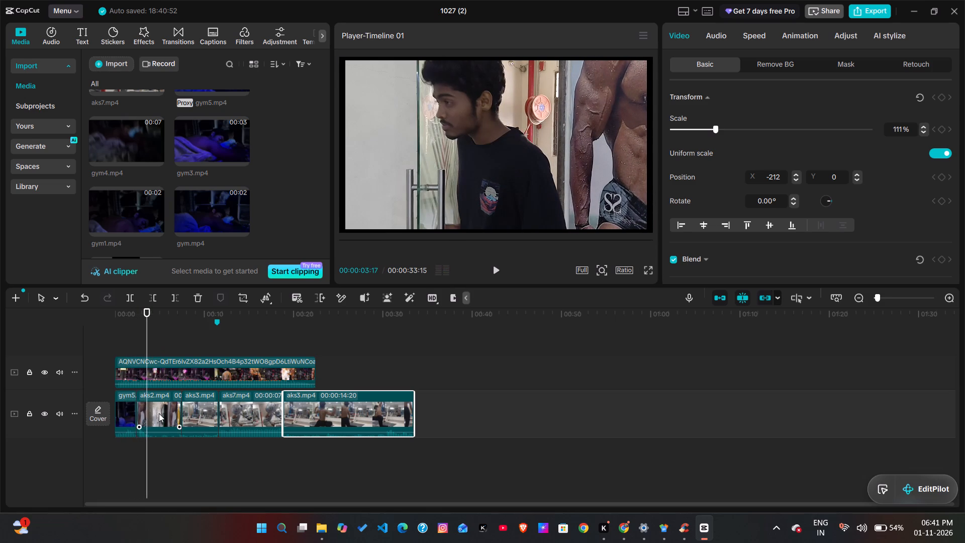
pyautogui.moveTo(144, 337); pyautogui.dragTo(127, 333)
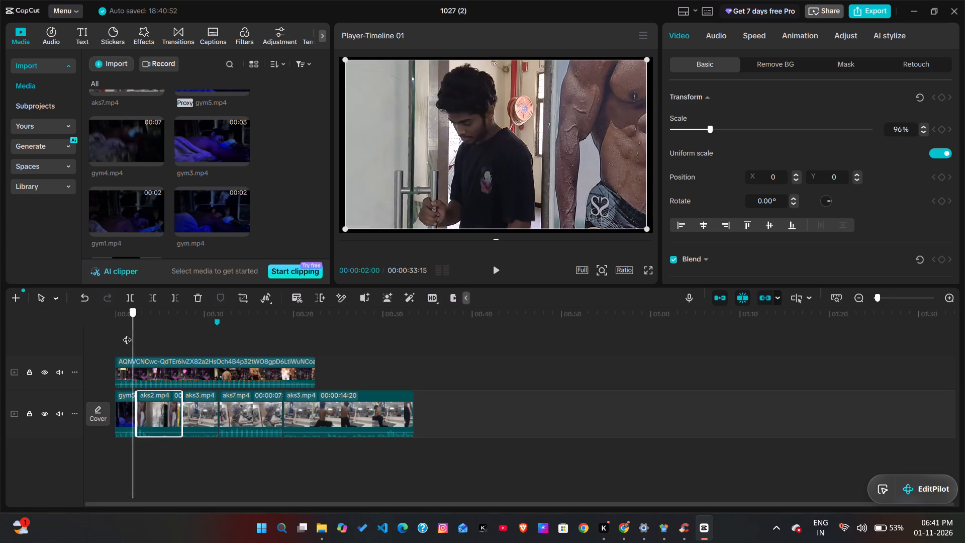
pyautogui.moveTo(127, 333); pyautogui.dragTo(102, 334)
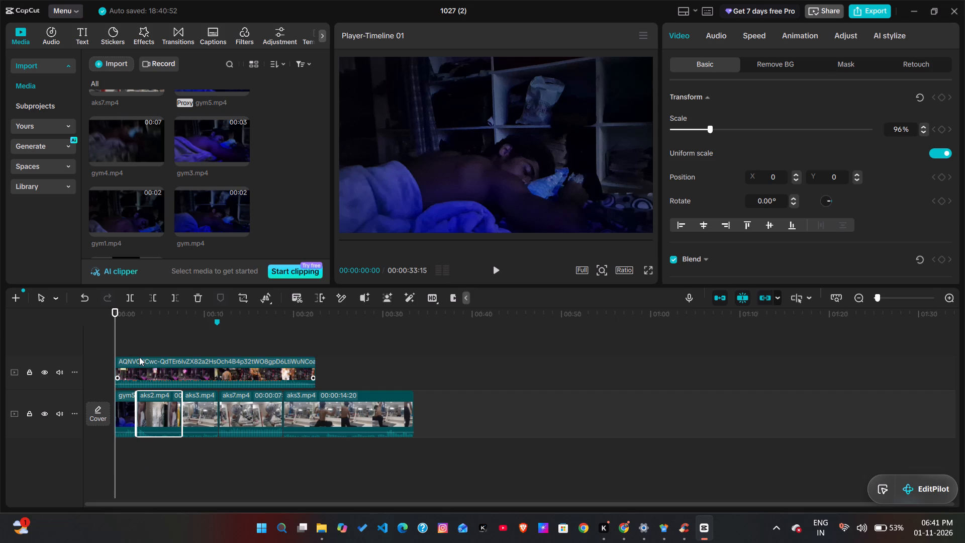
pyautogui.moveTo(116, 342); pyautogui.dragTo(135, 352)
pyautogui.click(165, 336)
pyautogui.moveTo(164, 336); pyautogui.dragTo(110, 348)
pyautogui.press('space')
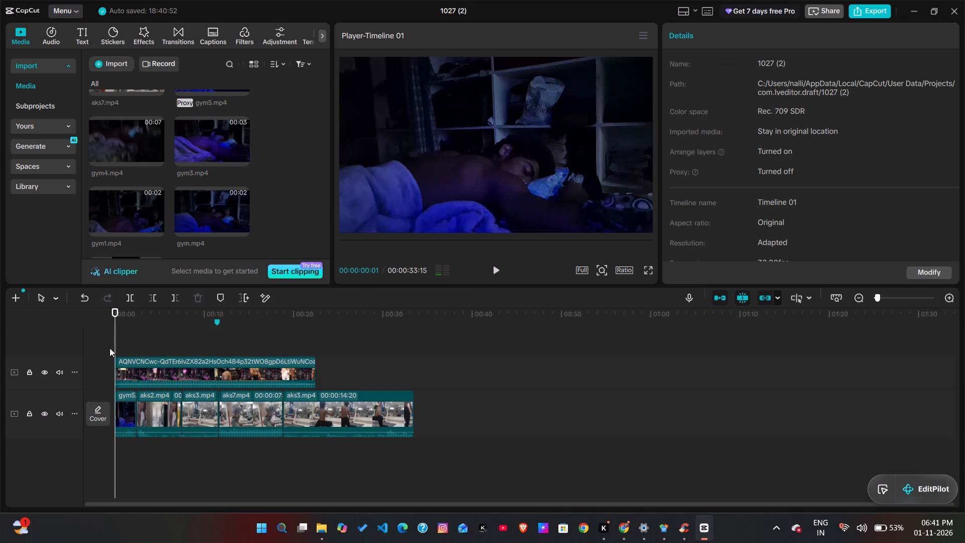
pyautogui.press('space')
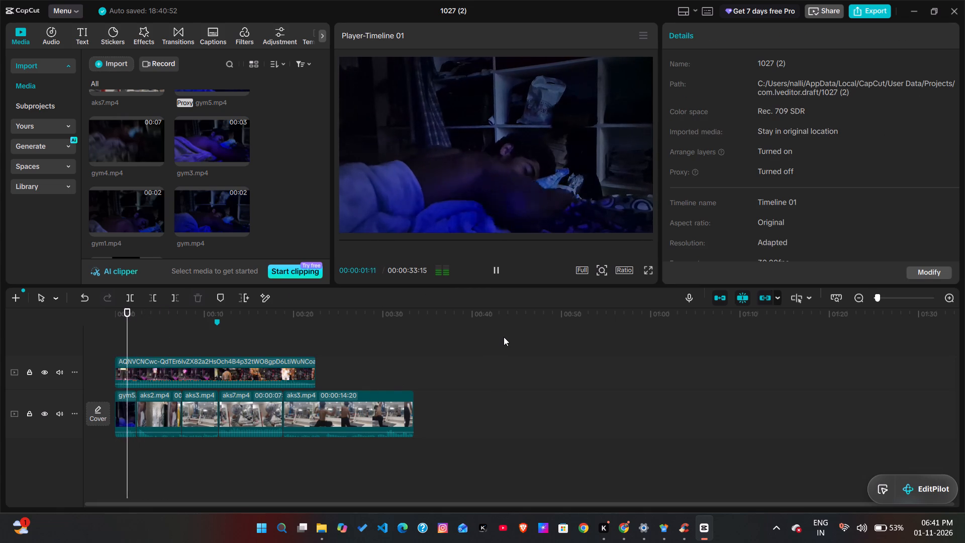
# Mute the main track that holds the gym clips.
pyautogui.click(59, 414)
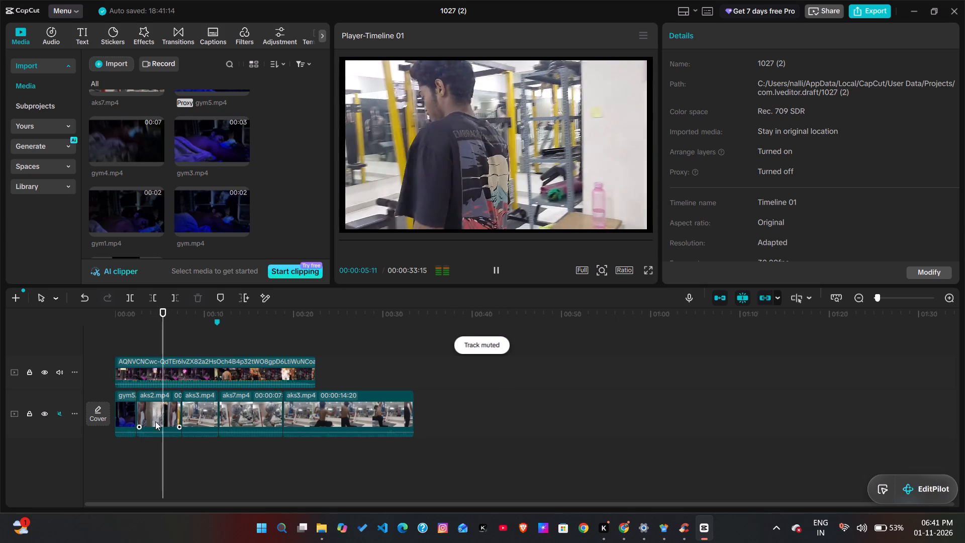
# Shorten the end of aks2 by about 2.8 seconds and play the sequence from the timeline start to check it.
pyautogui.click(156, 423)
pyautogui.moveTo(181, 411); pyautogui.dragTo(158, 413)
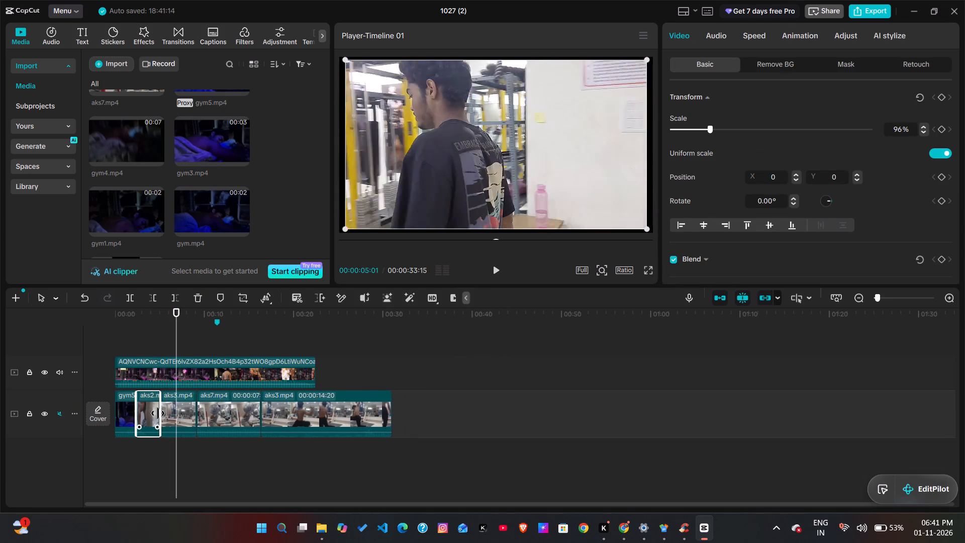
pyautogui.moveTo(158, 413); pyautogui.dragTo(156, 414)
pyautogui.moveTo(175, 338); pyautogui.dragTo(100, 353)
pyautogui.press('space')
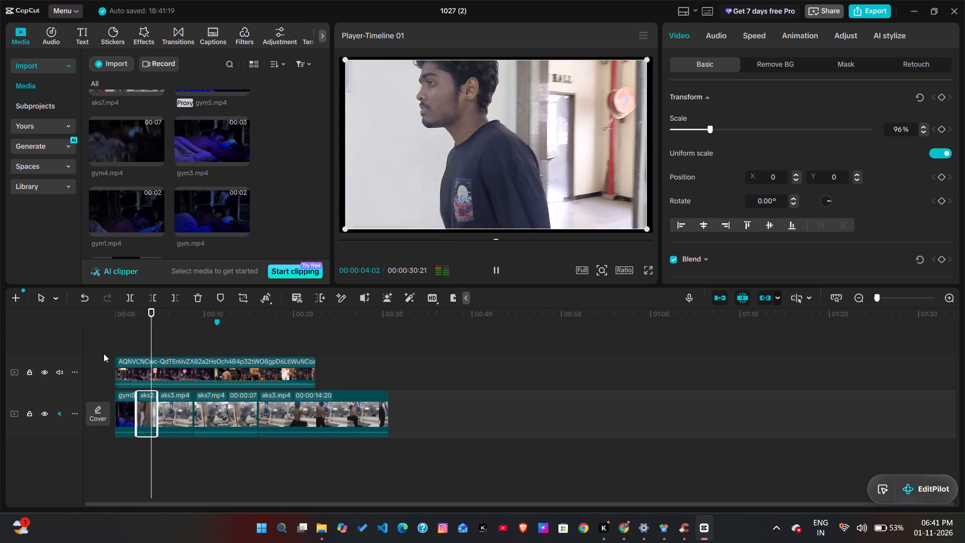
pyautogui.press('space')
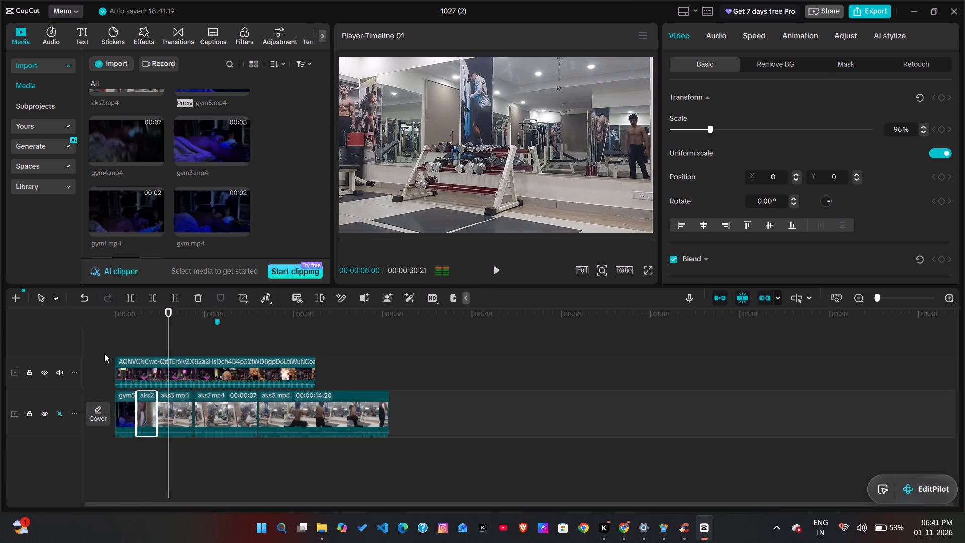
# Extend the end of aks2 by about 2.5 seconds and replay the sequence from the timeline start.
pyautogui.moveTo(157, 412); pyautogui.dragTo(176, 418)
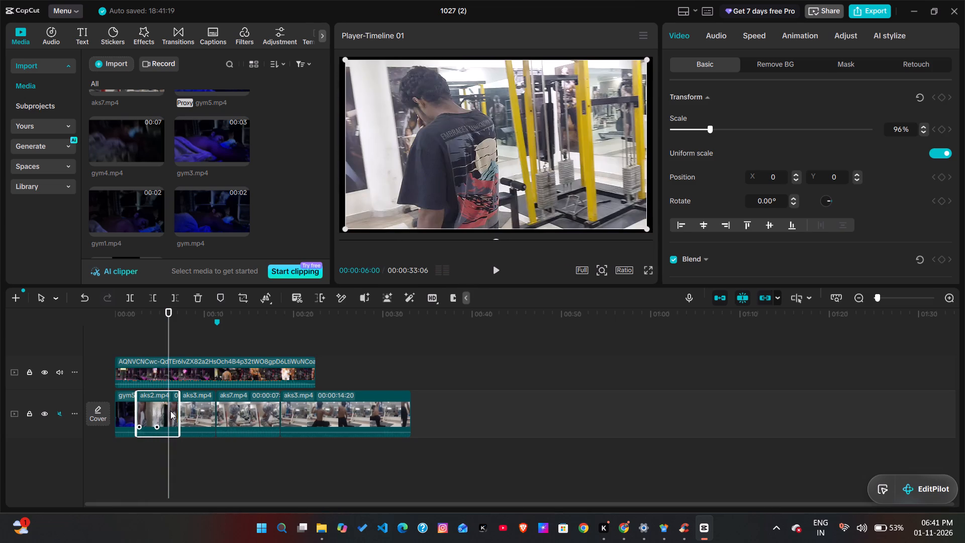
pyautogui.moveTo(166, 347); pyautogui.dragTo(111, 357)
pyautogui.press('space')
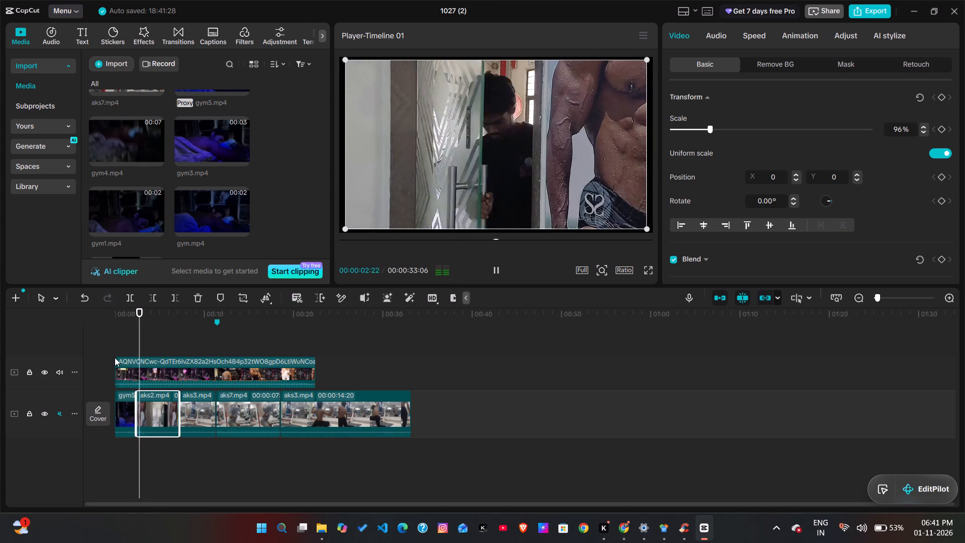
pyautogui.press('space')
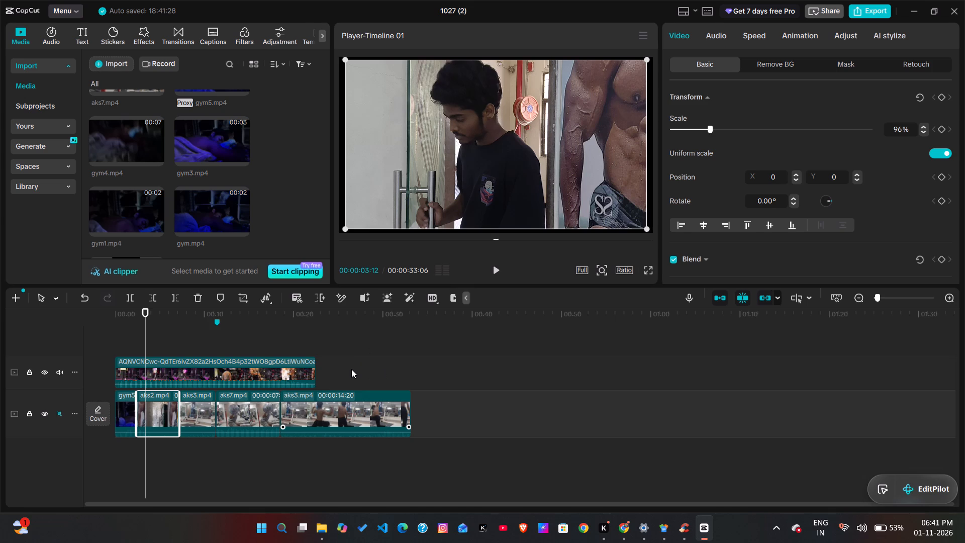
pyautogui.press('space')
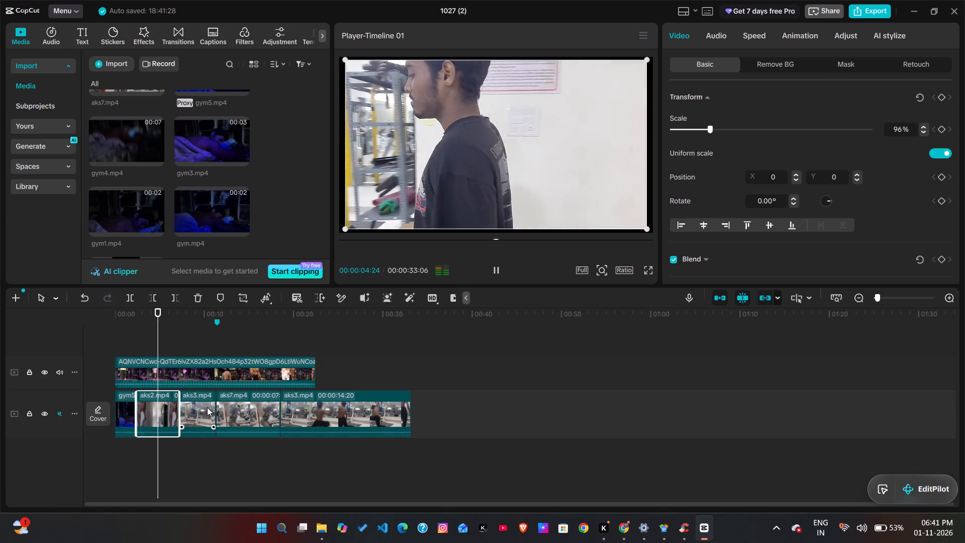
# Trim the end of aks2 by about 1.5 seconds and play across the cut that follows it.
pyautogui.moveTo(178, 406); pyautogui.dragTo(172, 411)
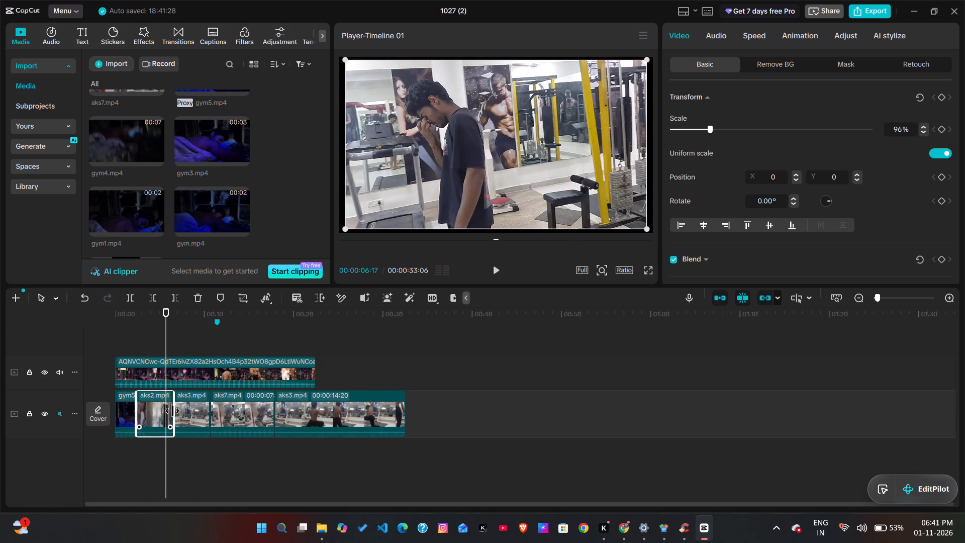
pyautogui.moveTo(172, 411); pyautogui.dragTo(166, 413)
pyautogui.press('space')
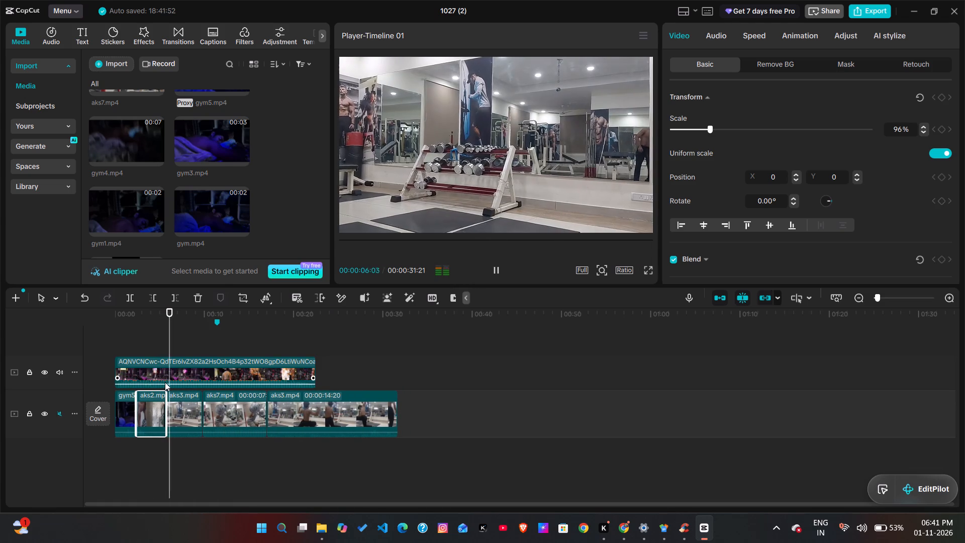
# Move the short aks3 clip after aks2 to the end of the main track, and play aks7 from the end of aks2.
pyautogui.click(191, 402)
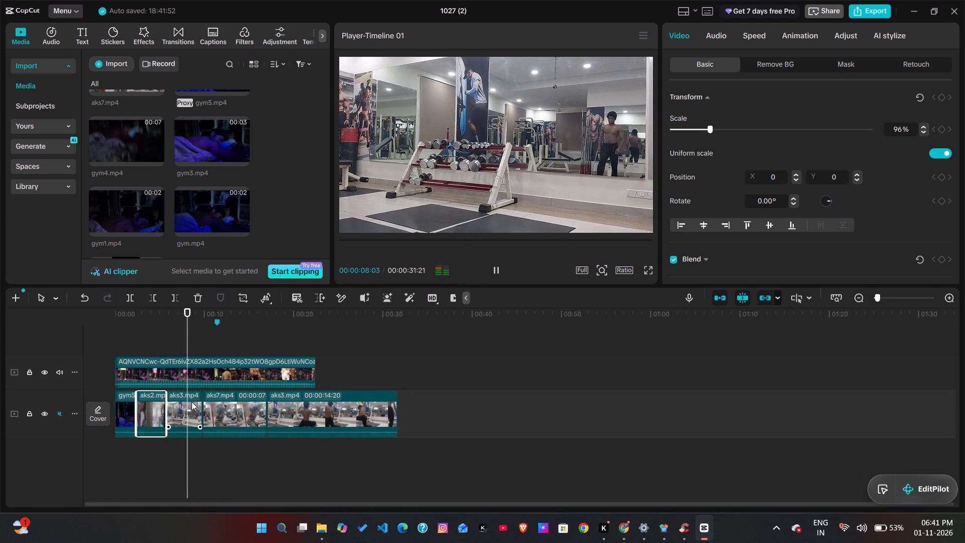
pyautogui.moveTo(190, 405); pyautogui.dragTo(401, 419)
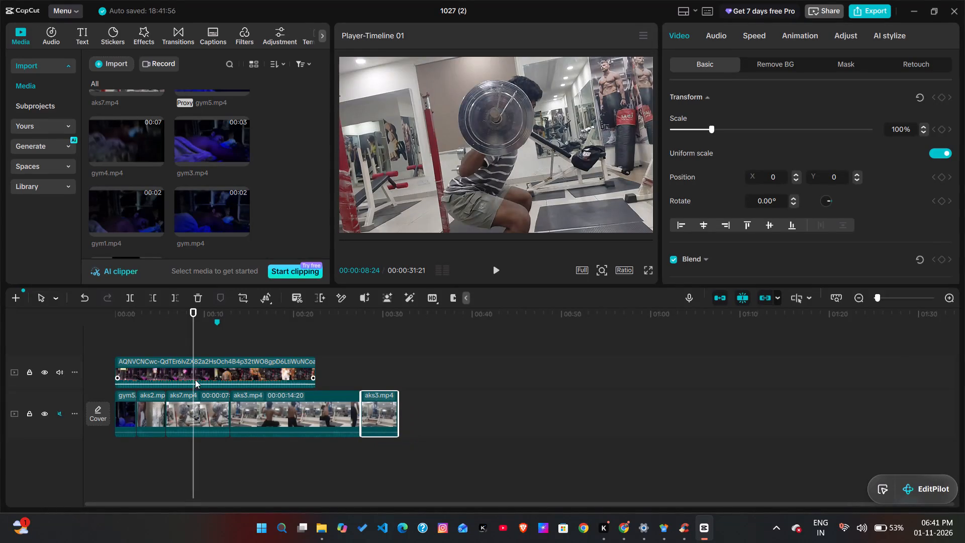
pyautogui.moveTo(191, 338); pyautogui.dragTo(170, 342)
pyautogui.press('space')
pyautogui.press('space')
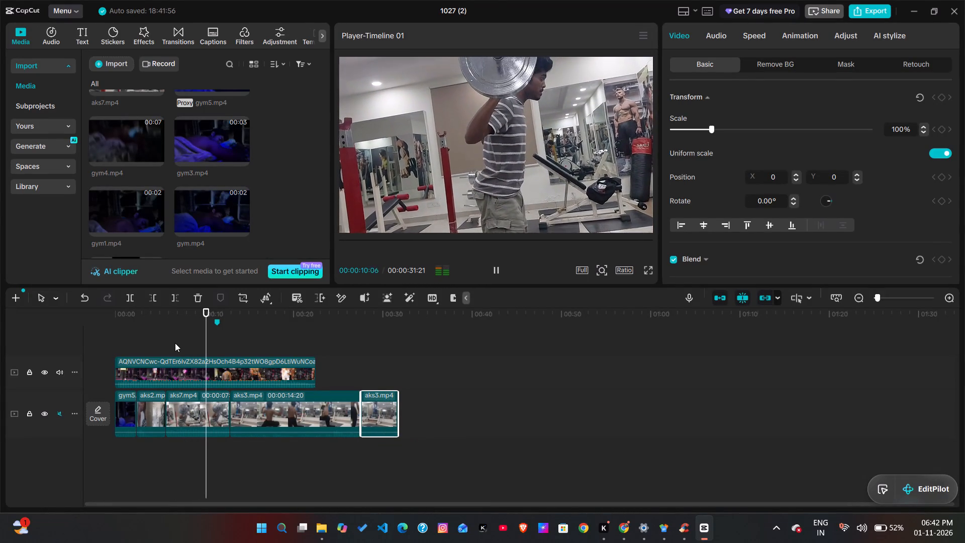
pyautogui.press('space')
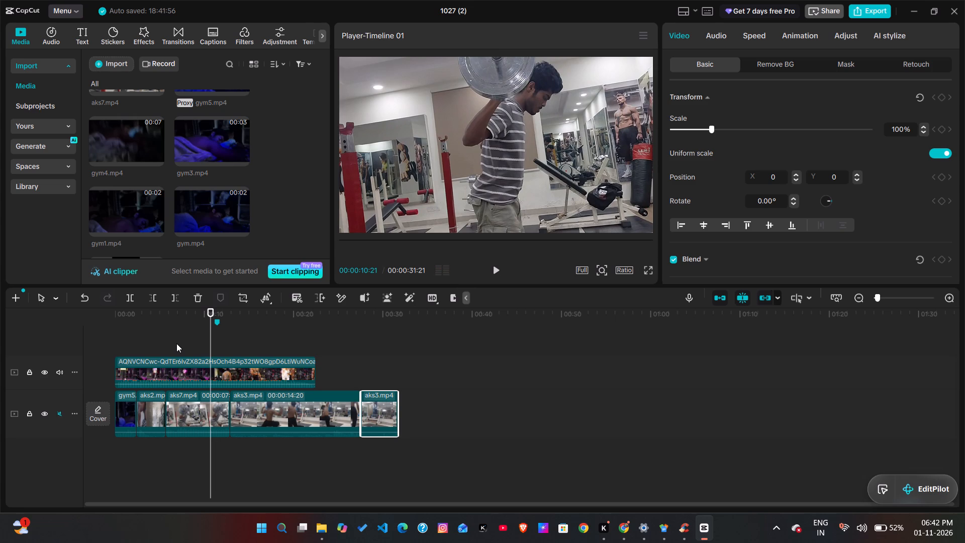
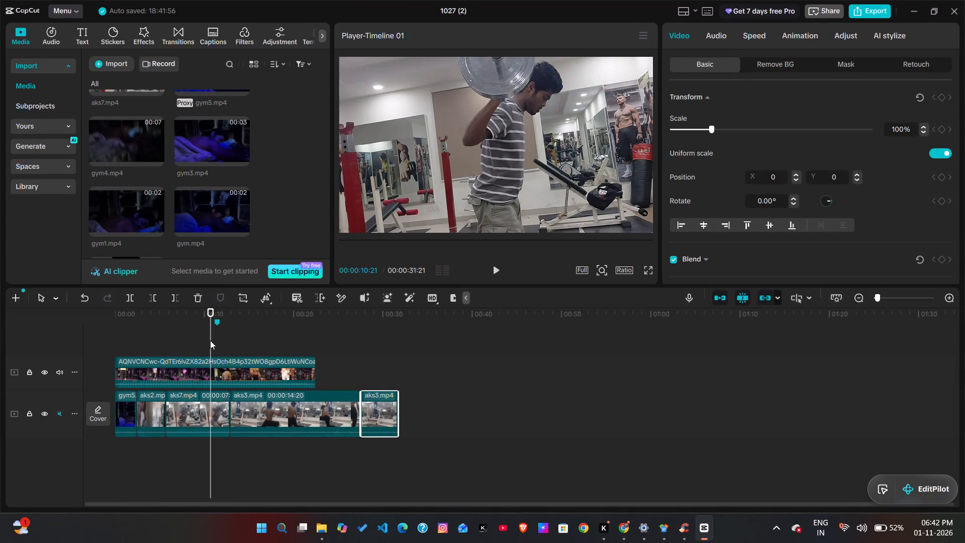
# Play the sequence from the timeline start and trim the end of aks7 by about 2.2 seconds.
pyautogui.moveTo(210, 340); pyautogui.dragTo(103, 345)
pyautogui.press('space')
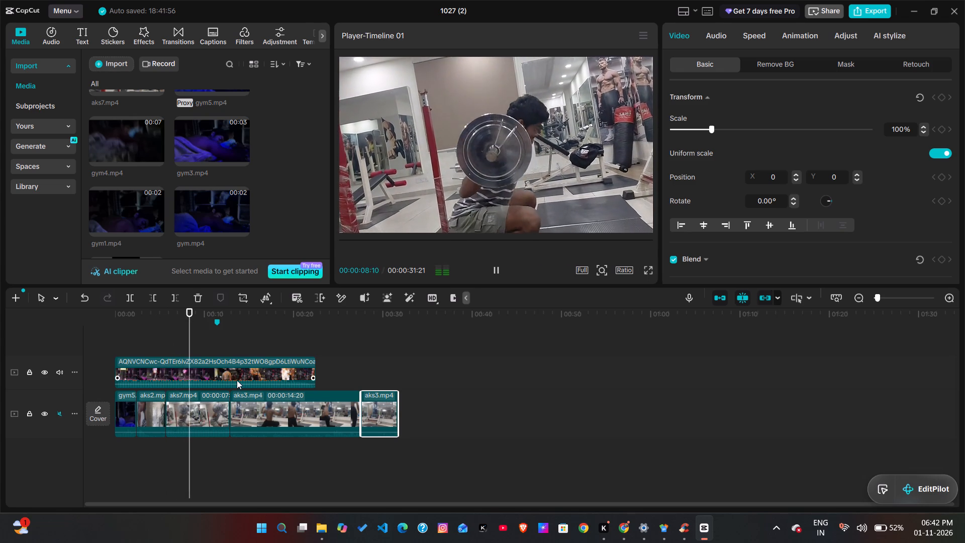
pyautogui.click(214, 398)
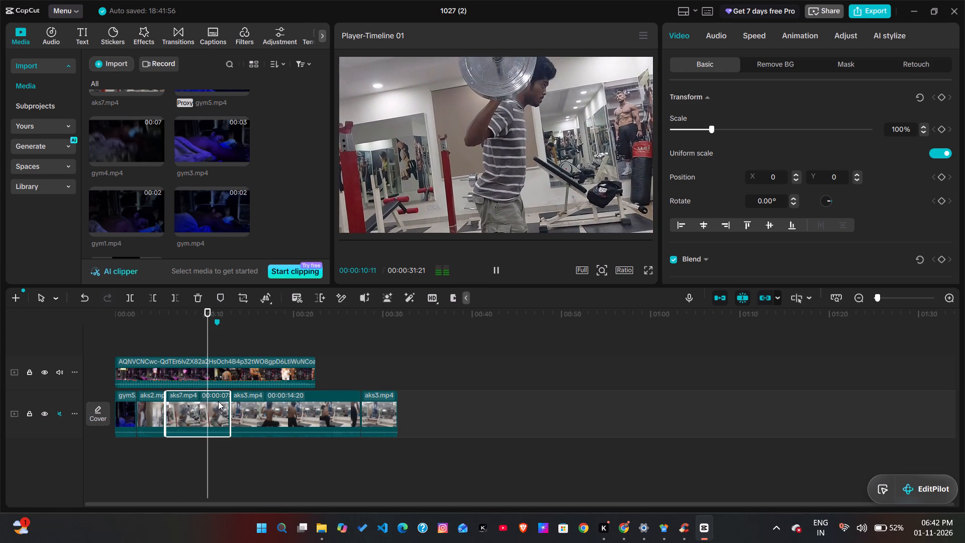
pyautogui.press('space')
pyautogui.moveTo(228, 408); pyautogui.dragTo(208, 416)
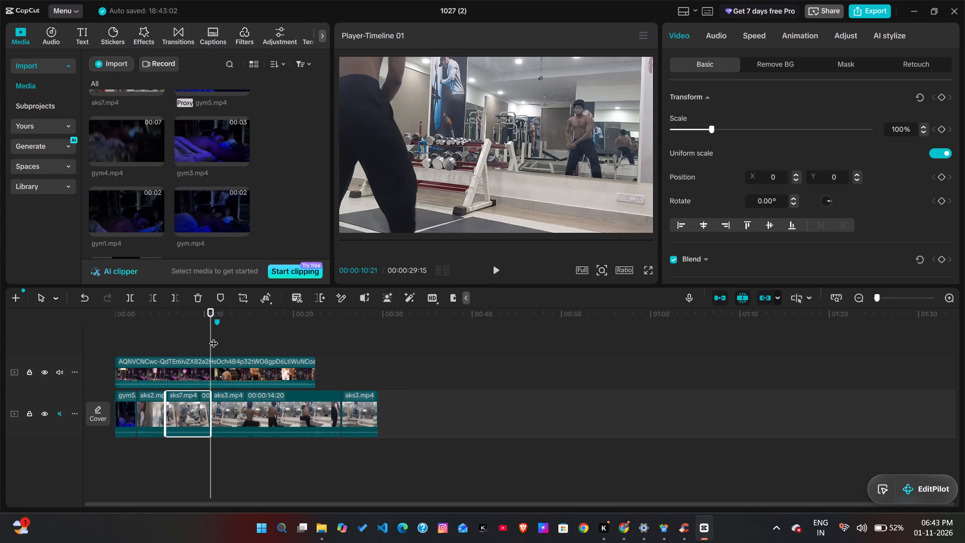
pyautogui.moveTo(211, 336); pyautogui.dragTo(159, 344)
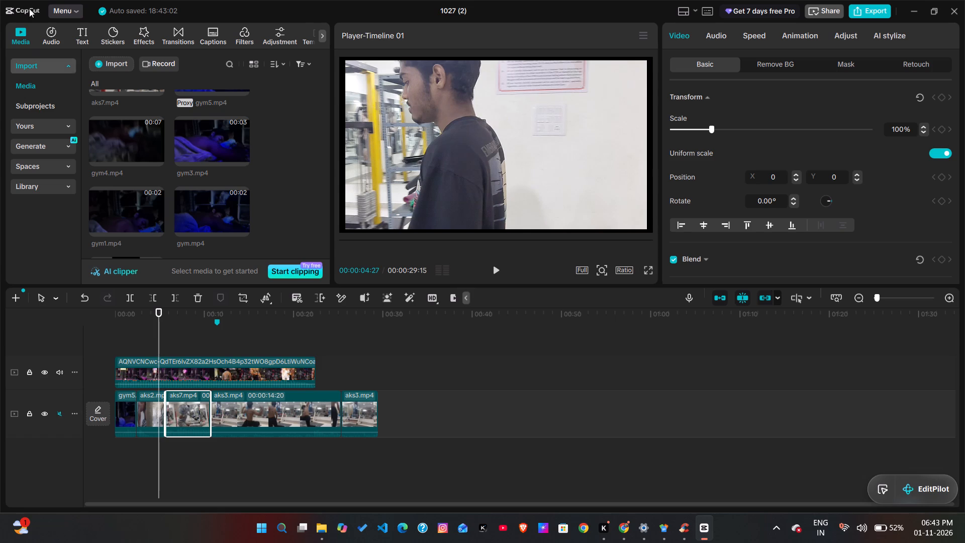
# Start importing media from the device and look through the Downloads folder for another clip.
pyautogui.click(54, 68)
pyautogui.click(54, 68)
pyautogui.click(105, 70)
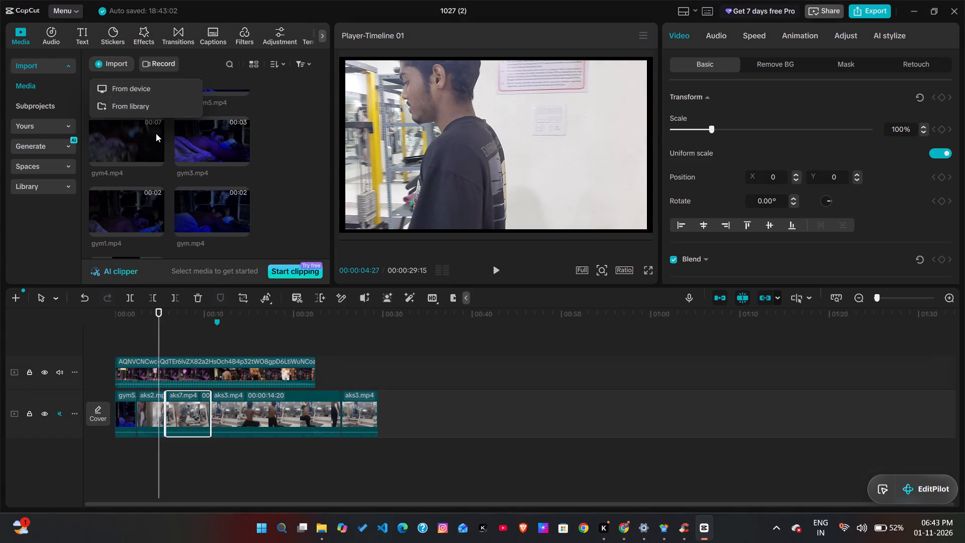
pyautogui.click(144, 87)
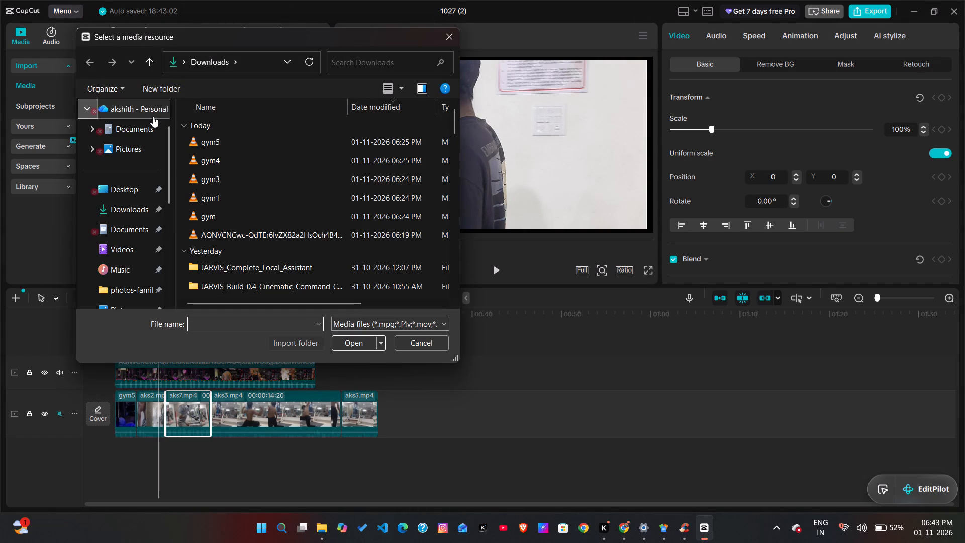
pyautogui.moveTo(50, 183); pyautogui.dragTo(189, 225)
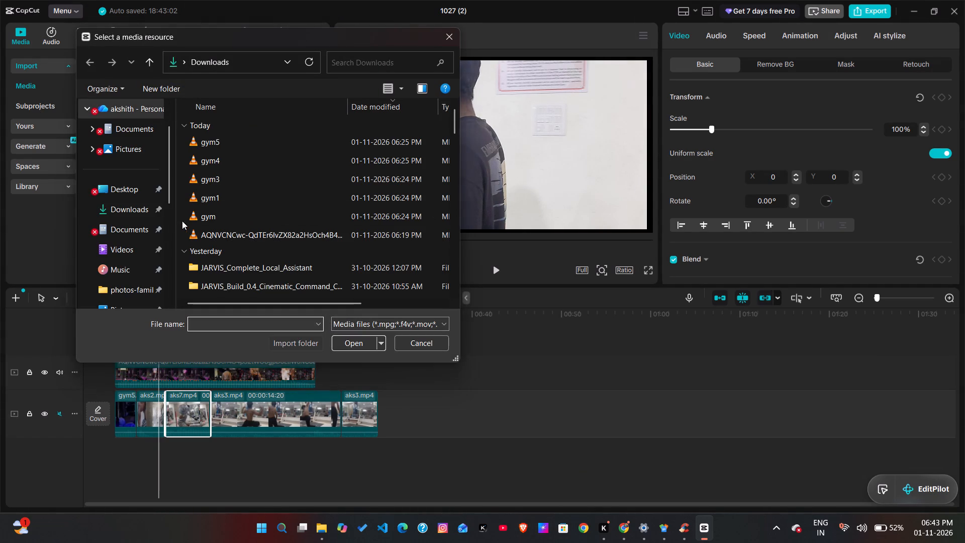
pyautogui.click(147, 212)
pyautogui.scroll(-1, 225, 193)
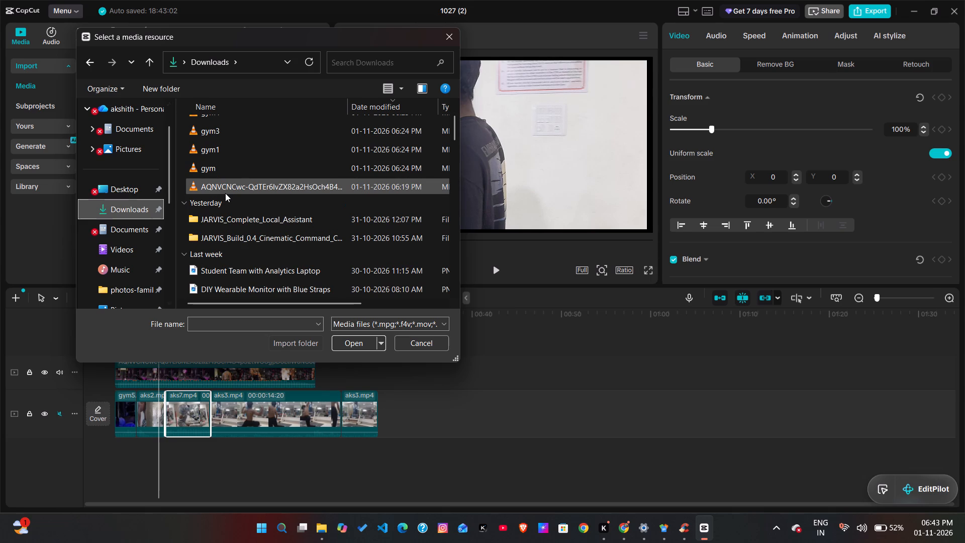
pyautogui.scroll(-3, 268, 202)
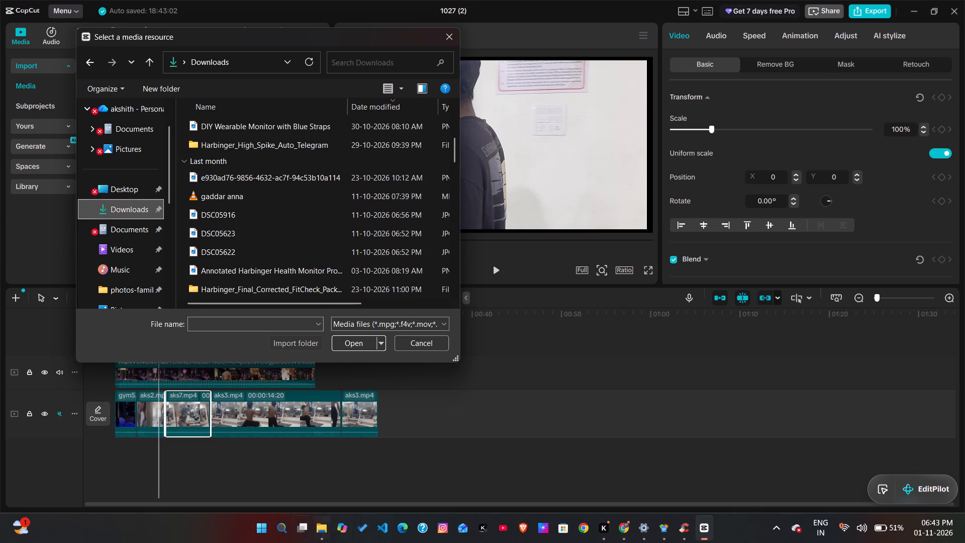
pyautogui.moveTo(453, 145); pyautogui.dragTo(454, 182)
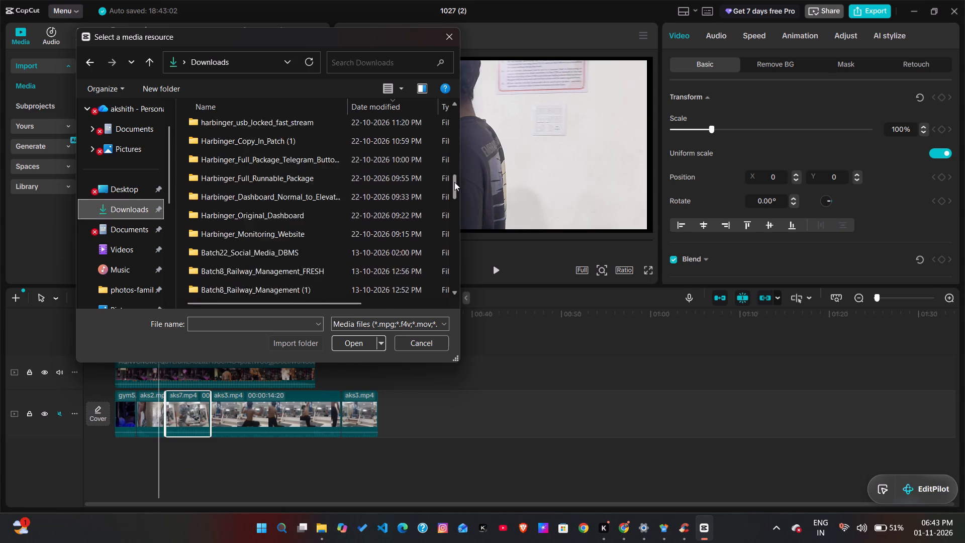
pyautogui.moveTo(454, 182); pyautogui.dragTo(465, 221)
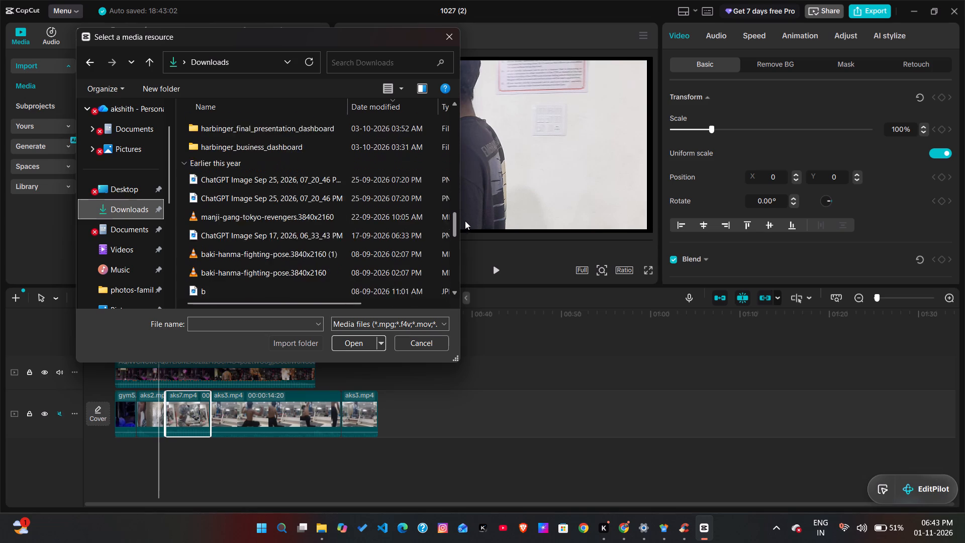
pyautogui.moveTo(465, 221); pyautogui.dragTo(468, 231)
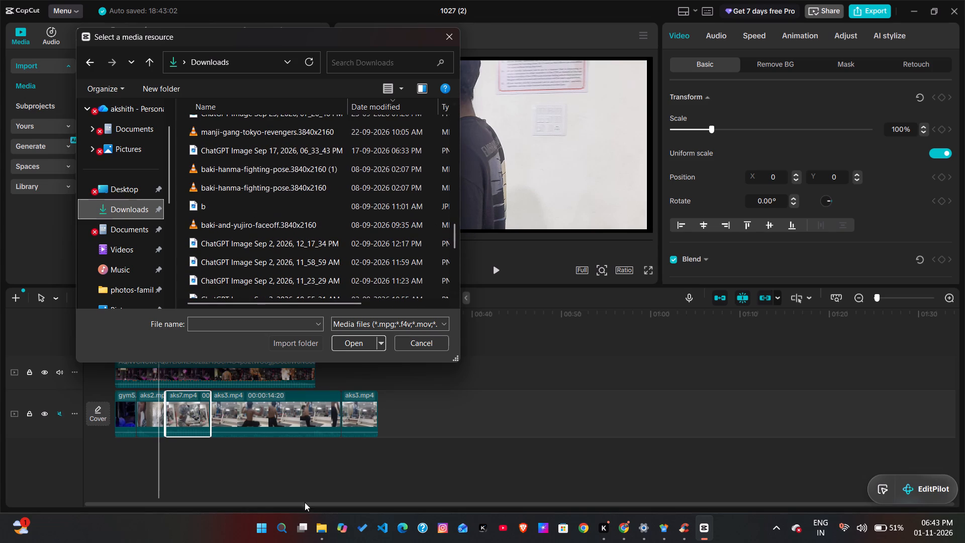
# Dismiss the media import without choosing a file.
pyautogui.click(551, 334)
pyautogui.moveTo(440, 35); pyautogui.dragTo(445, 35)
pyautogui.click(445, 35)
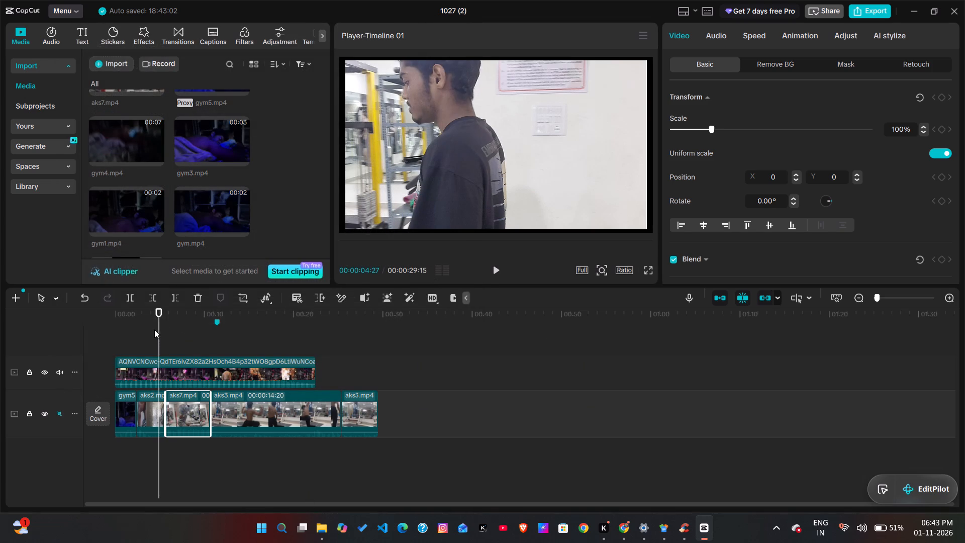
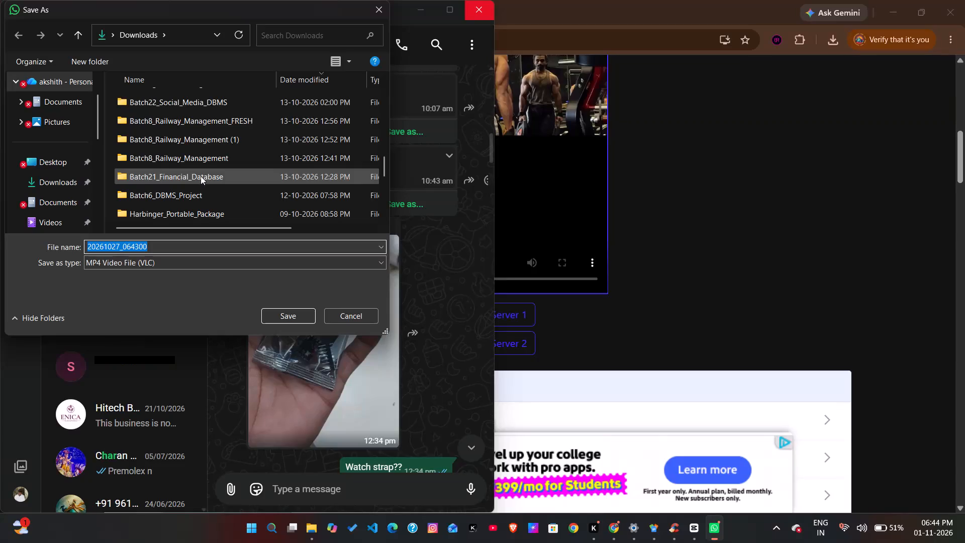
# Name the MP4 video gym1 for saving in the Downloads folder.
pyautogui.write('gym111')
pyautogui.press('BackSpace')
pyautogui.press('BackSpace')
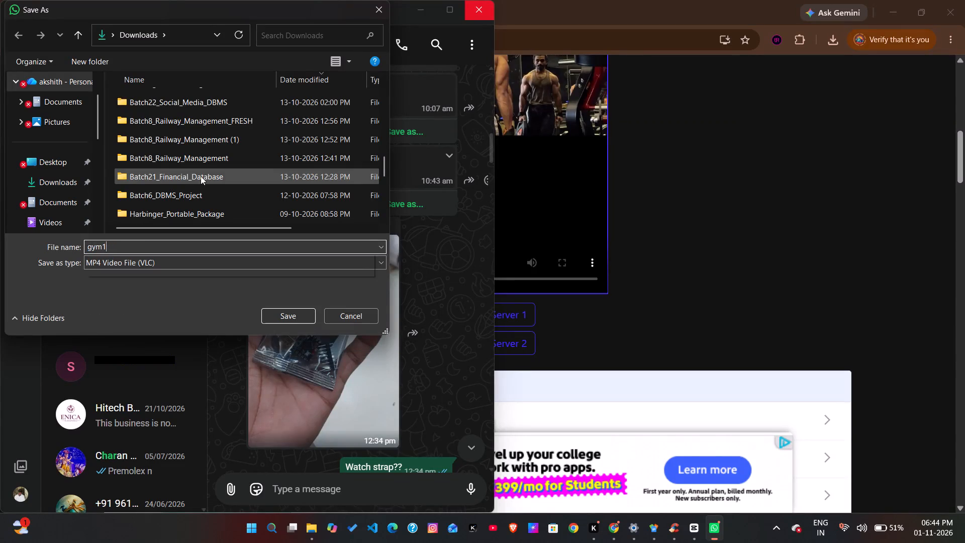
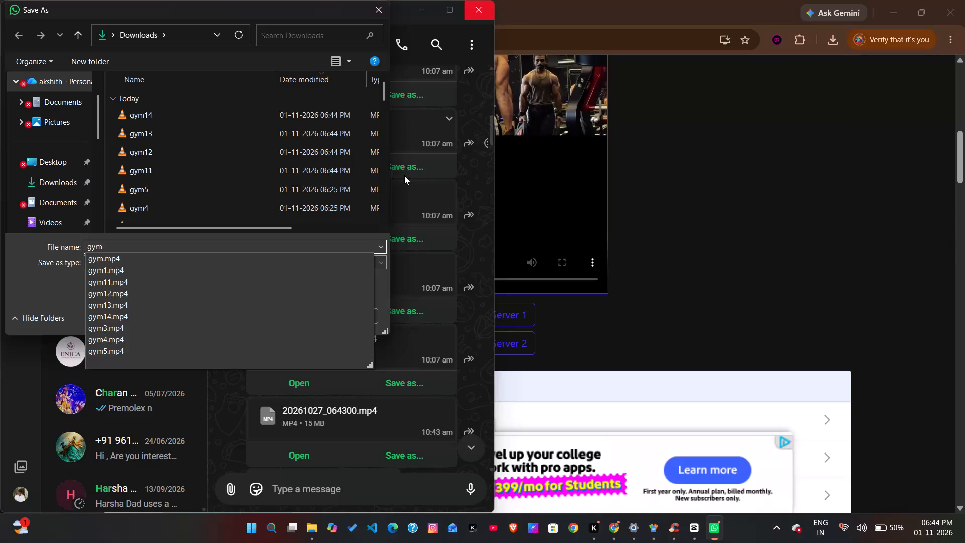
# Name the WhatsApp video being saved in the Downloads folder gym15.
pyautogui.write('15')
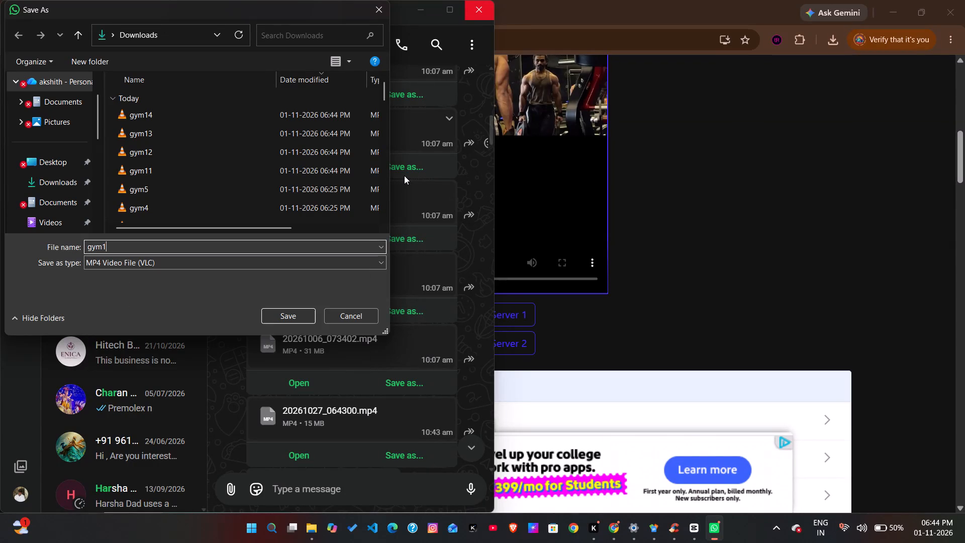
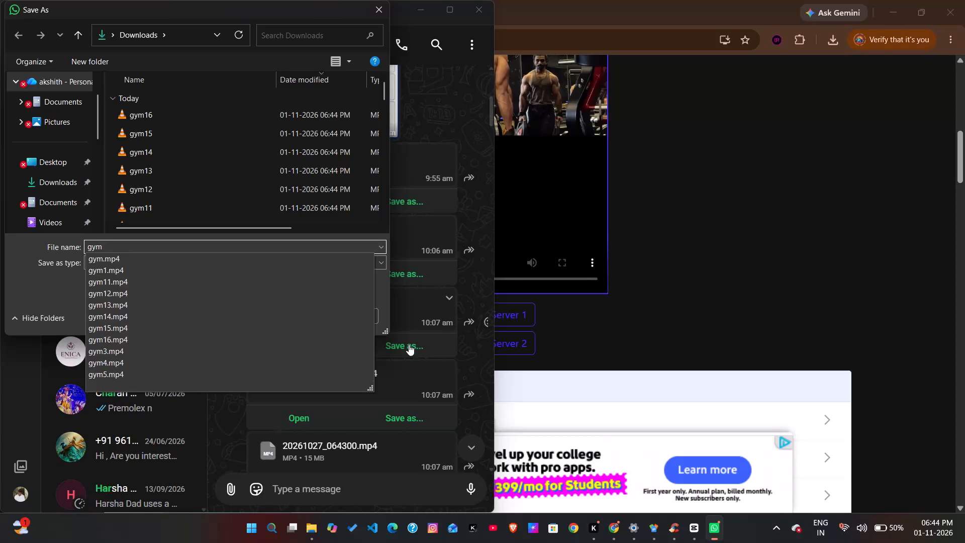
# Name the WhatsApp video being saved to the Downloads folder gym17.
pyautogui.write('17')
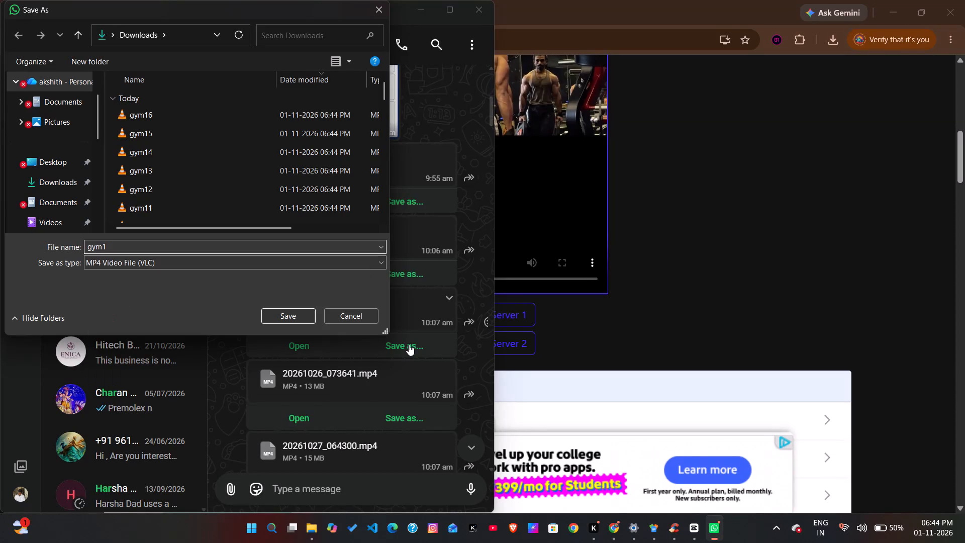
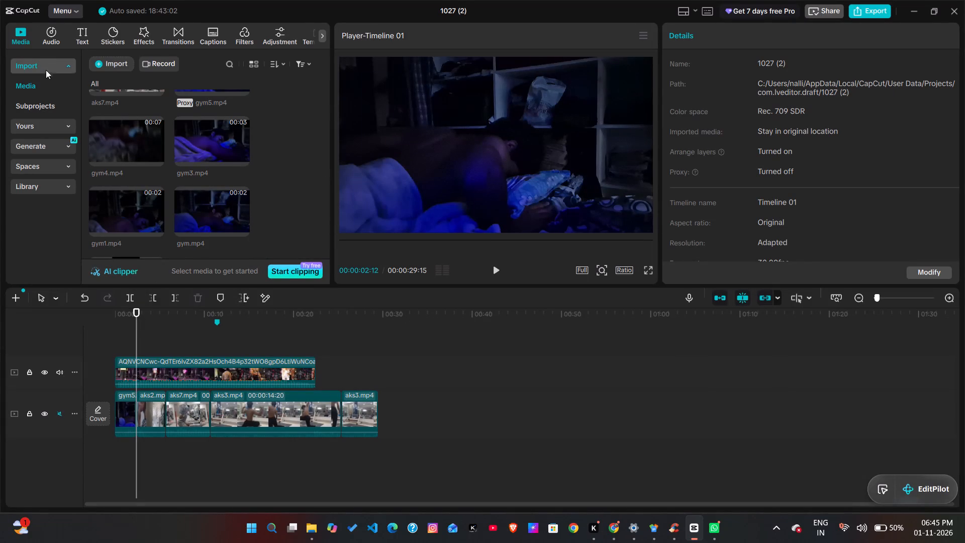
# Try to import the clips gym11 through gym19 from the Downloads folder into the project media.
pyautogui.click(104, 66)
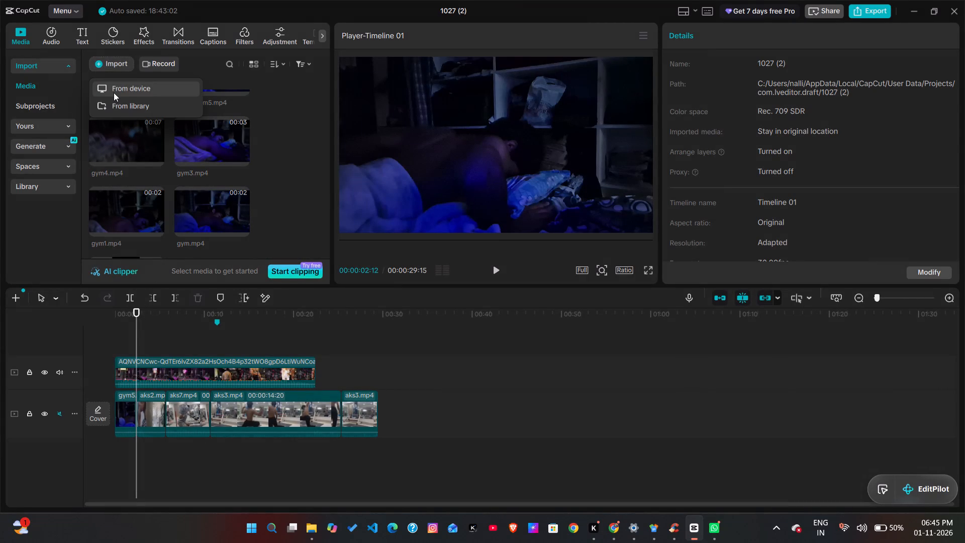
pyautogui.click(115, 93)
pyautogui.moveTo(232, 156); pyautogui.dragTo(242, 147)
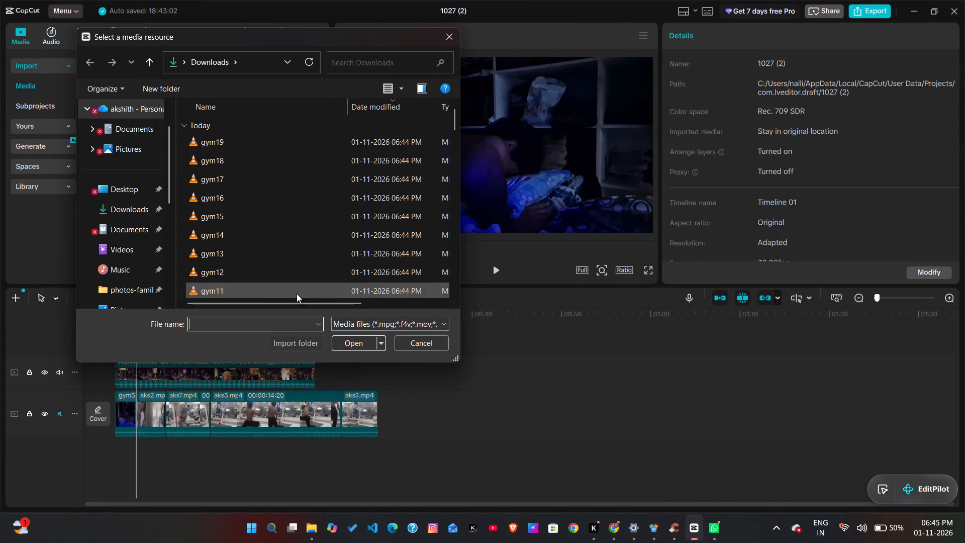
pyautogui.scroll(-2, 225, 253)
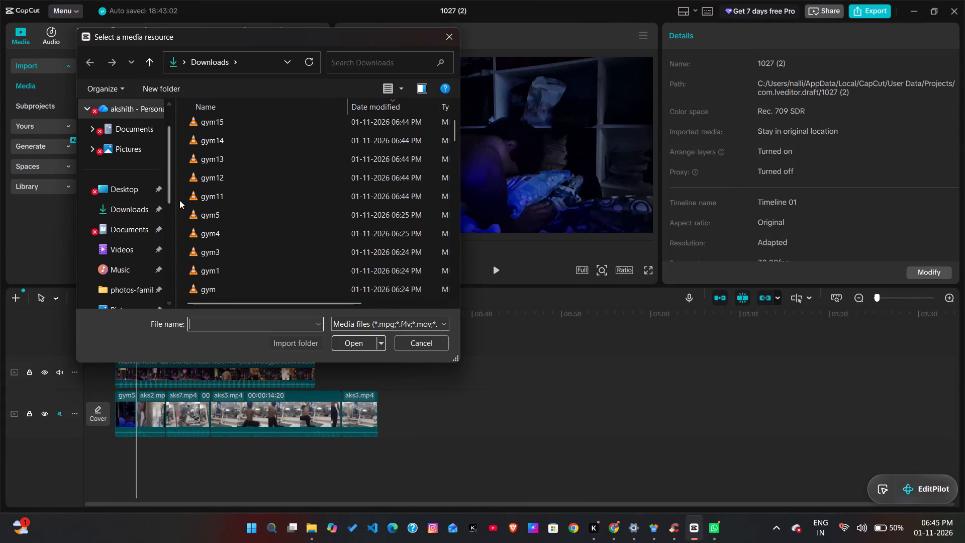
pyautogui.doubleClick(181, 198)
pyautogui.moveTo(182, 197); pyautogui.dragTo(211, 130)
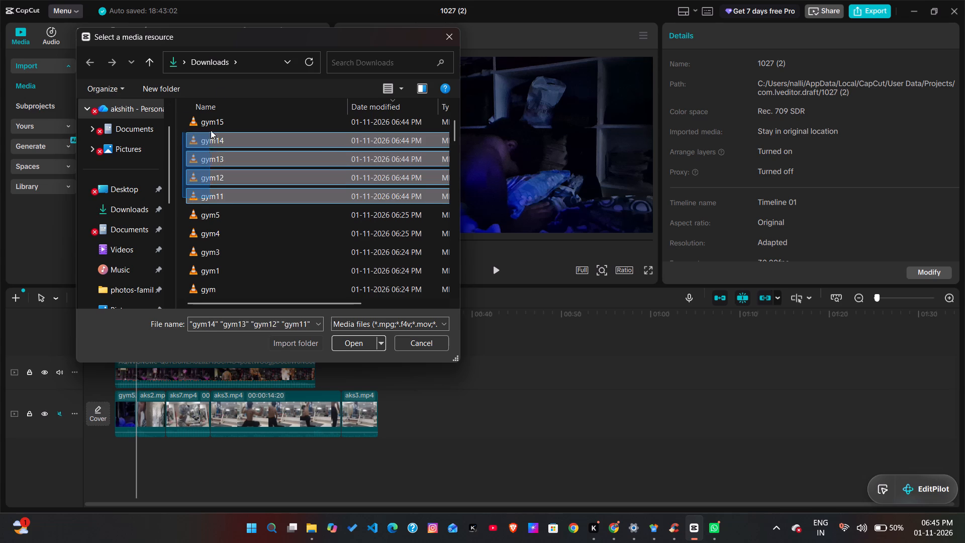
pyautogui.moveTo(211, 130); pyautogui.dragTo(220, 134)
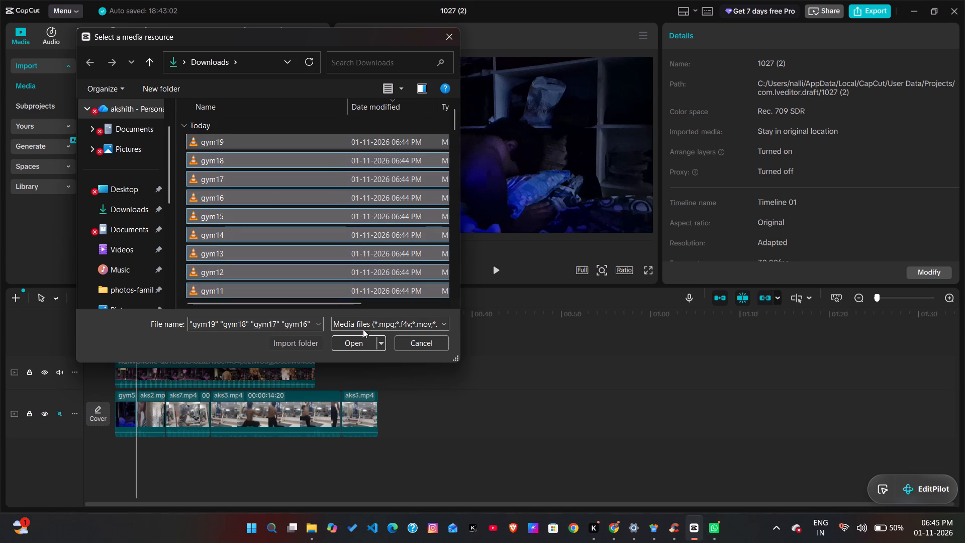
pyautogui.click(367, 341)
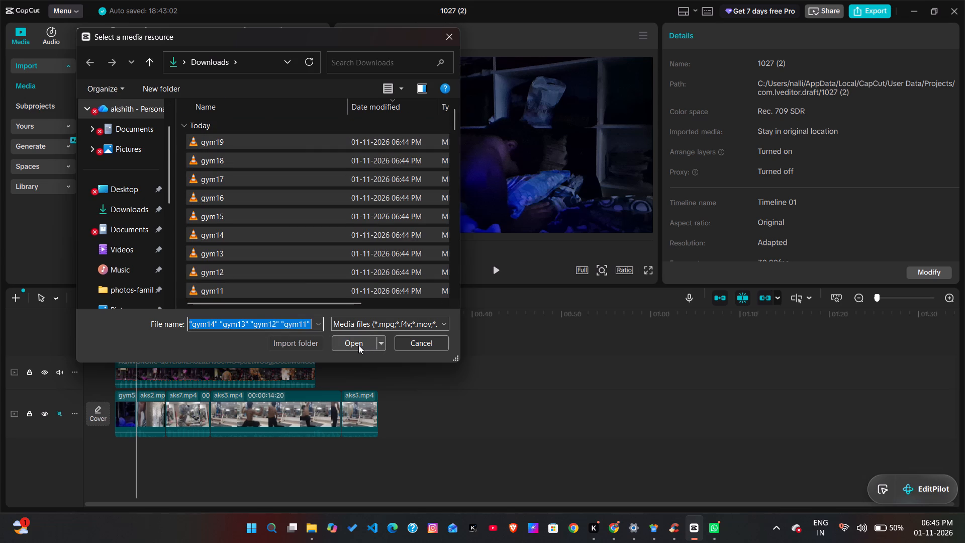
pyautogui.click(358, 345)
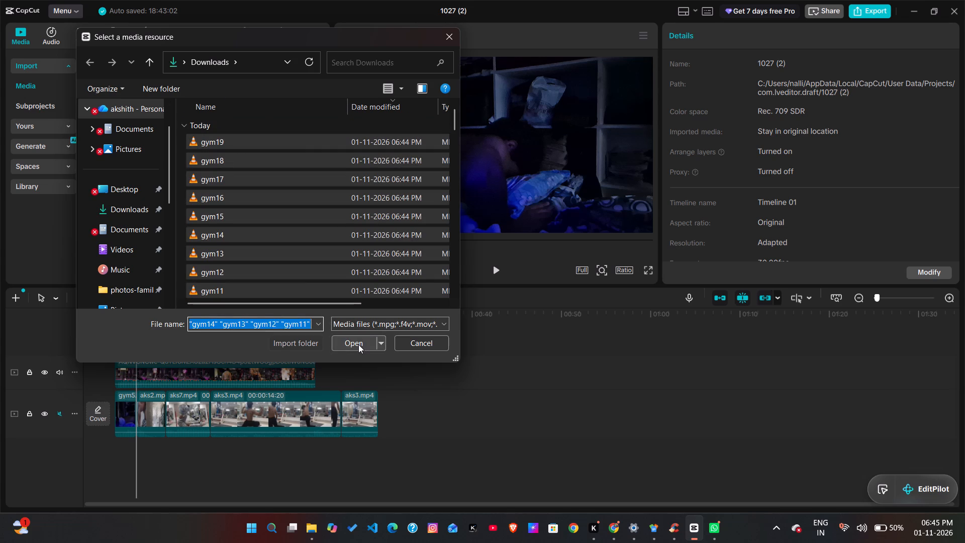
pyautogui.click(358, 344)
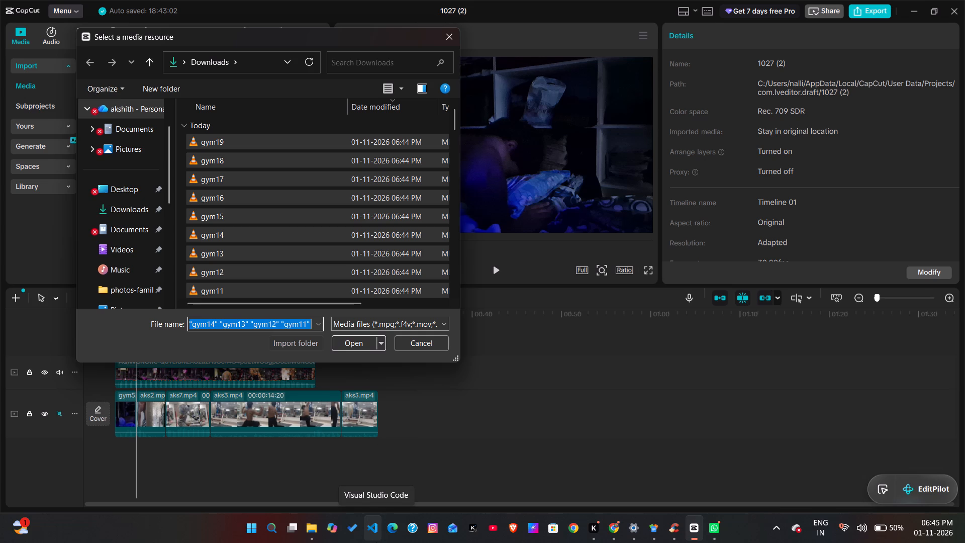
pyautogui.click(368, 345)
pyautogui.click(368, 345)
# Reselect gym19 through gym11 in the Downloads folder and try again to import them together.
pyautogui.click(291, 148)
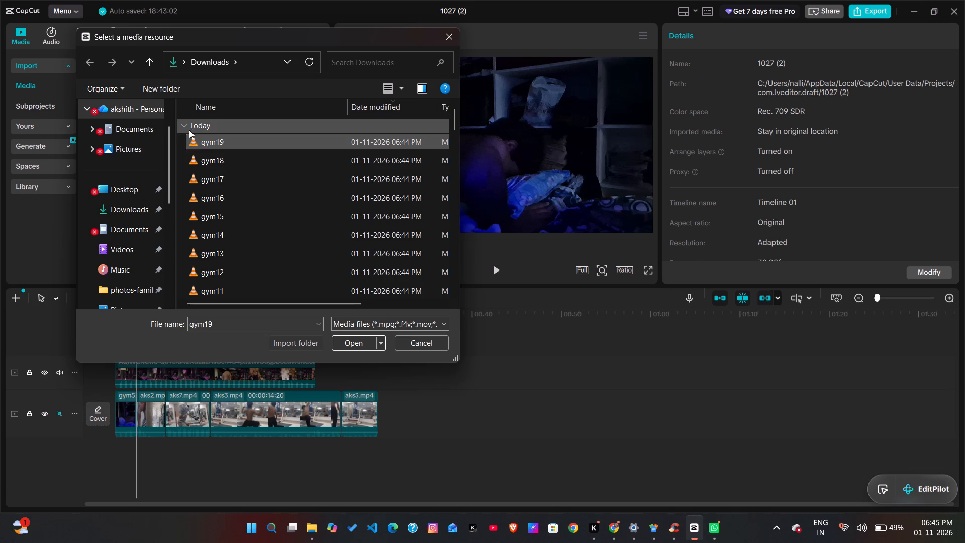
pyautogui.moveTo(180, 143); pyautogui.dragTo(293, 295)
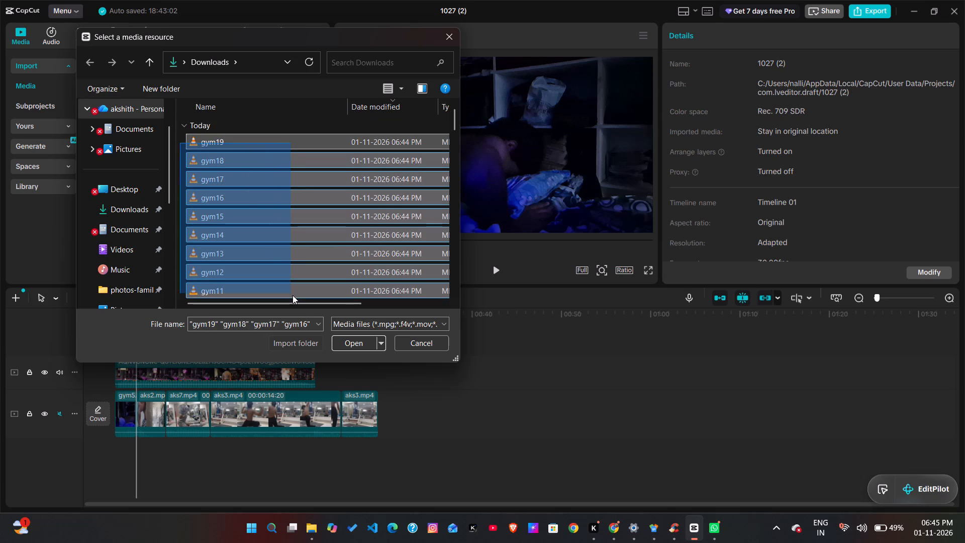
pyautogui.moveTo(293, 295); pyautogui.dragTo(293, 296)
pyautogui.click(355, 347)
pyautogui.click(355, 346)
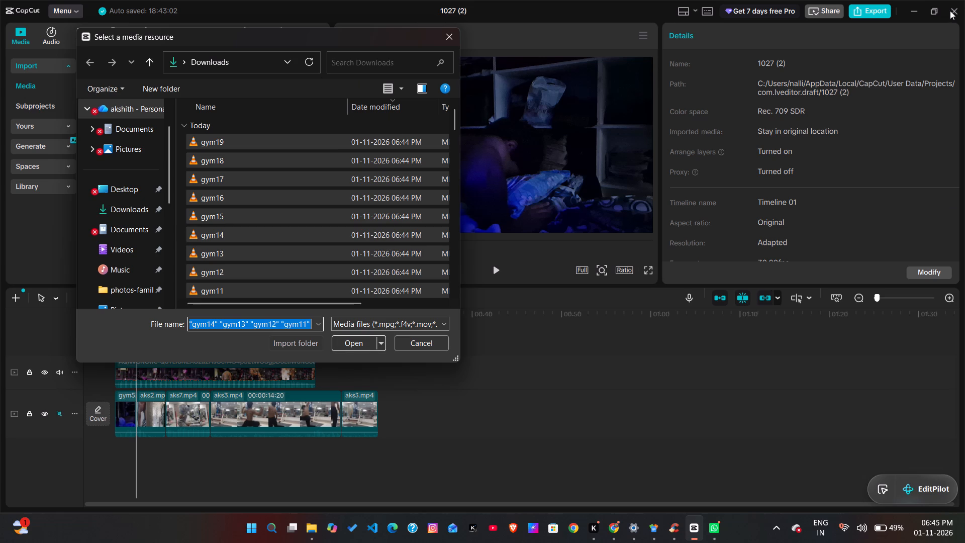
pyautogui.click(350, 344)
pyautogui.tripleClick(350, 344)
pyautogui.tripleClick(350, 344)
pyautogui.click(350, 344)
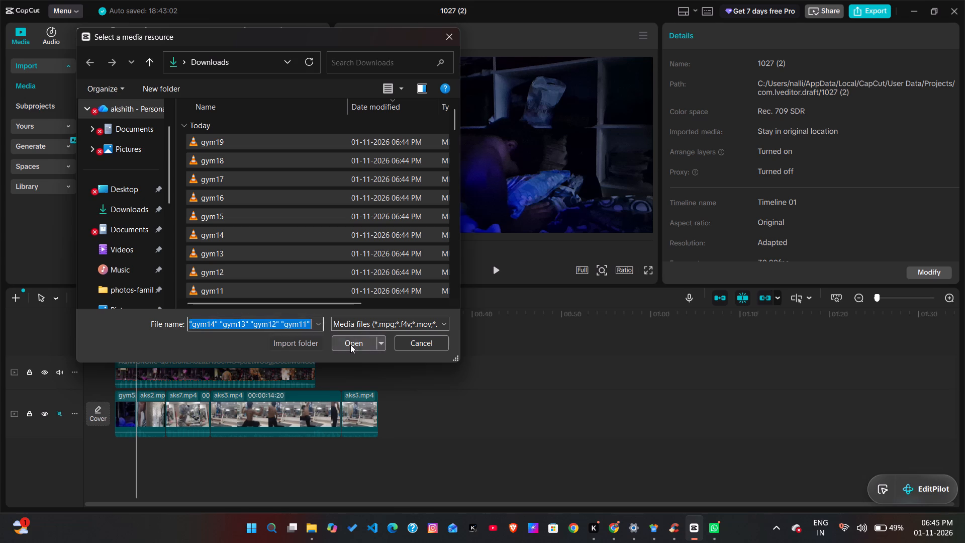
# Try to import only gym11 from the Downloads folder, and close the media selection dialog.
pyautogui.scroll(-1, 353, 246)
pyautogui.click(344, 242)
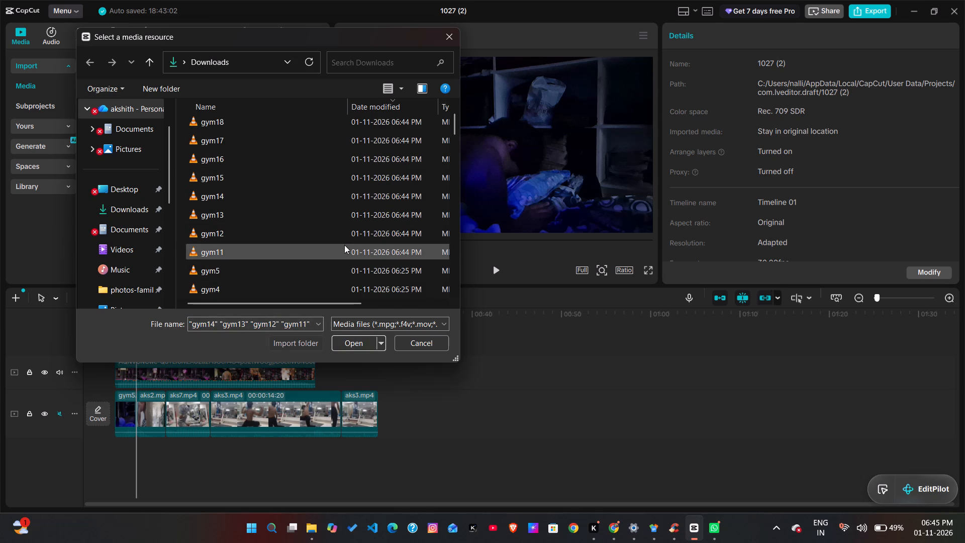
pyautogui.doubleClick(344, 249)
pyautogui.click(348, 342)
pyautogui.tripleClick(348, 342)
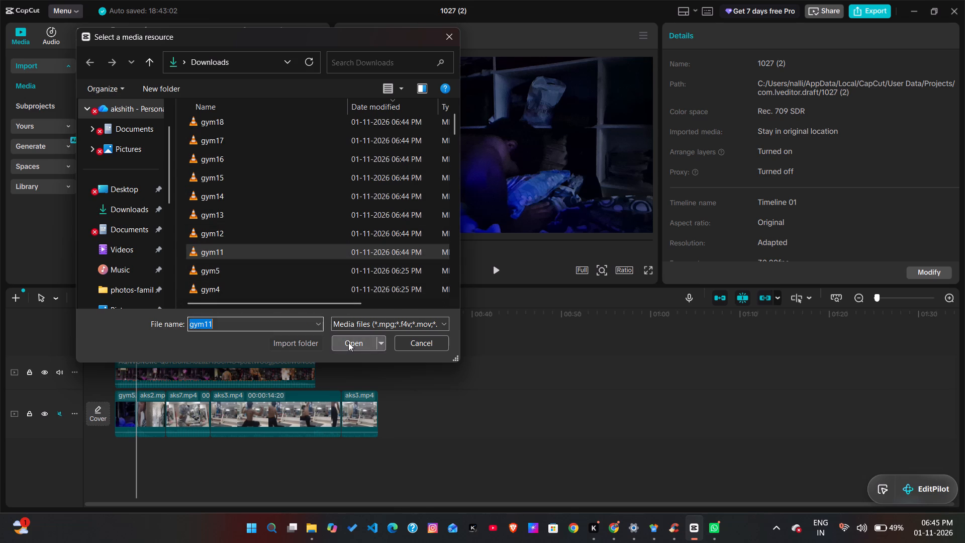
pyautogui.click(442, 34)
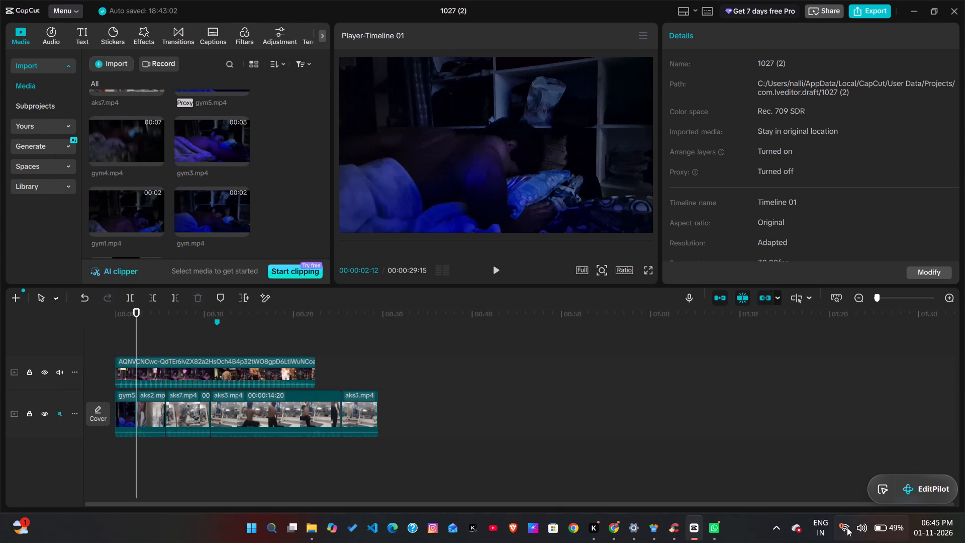
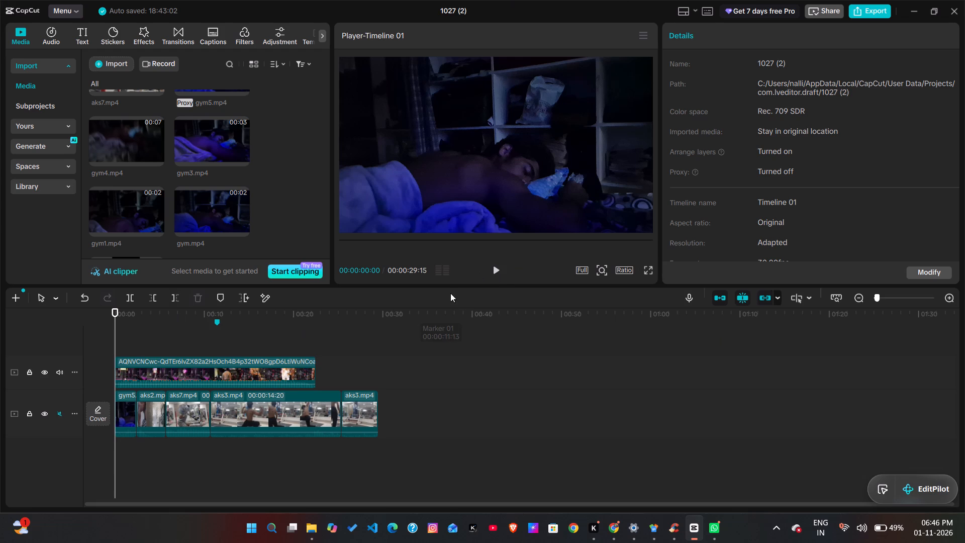
# Trim the end of the aks2.mp4 clip so that it finishes at about 5 seconds on the timeline.
pyautogui.click(495, 265)
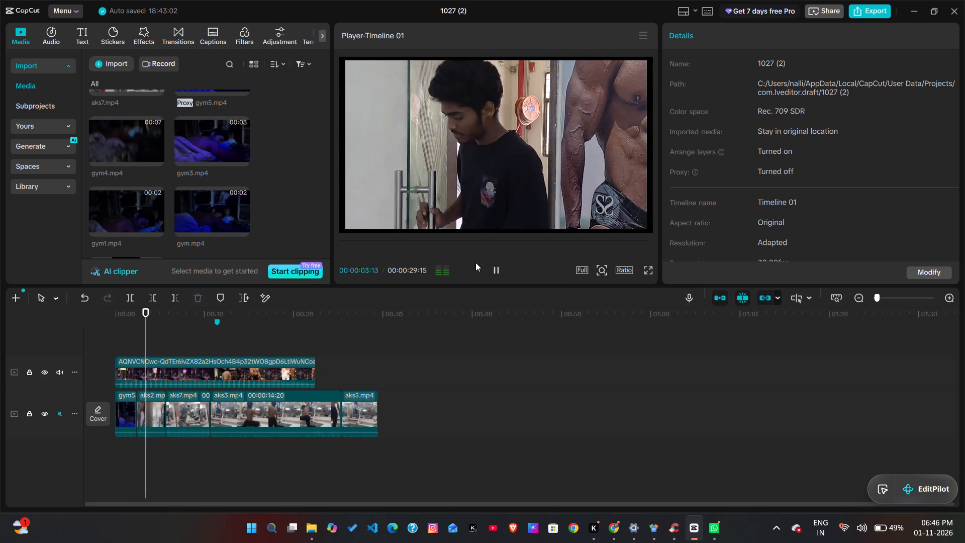
pyautogui.click(160, 401)
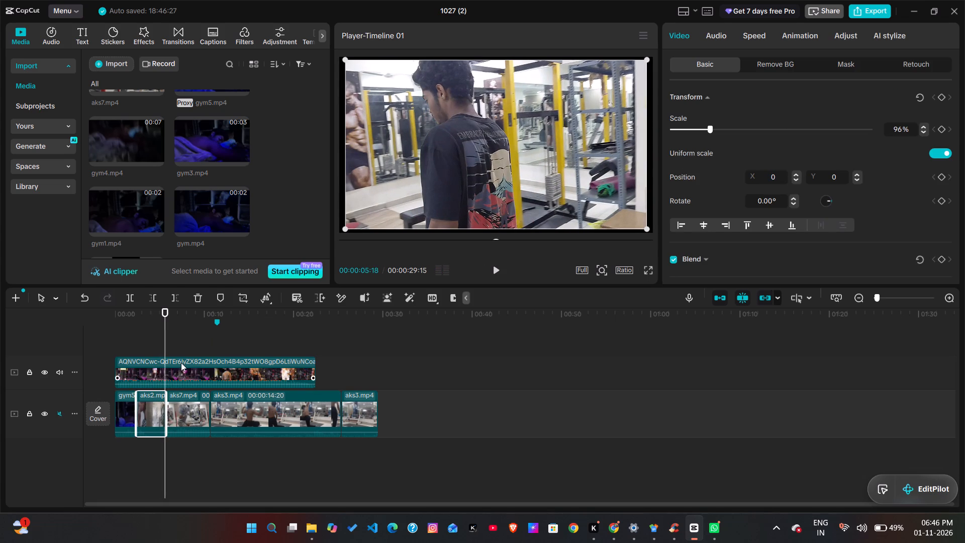
pyautogui.moveTo(168, 417); pyautogui.dragTo(158, 417)
pyautogui.moveTo(167, 339); pyautogui.dragTo(144, 336)
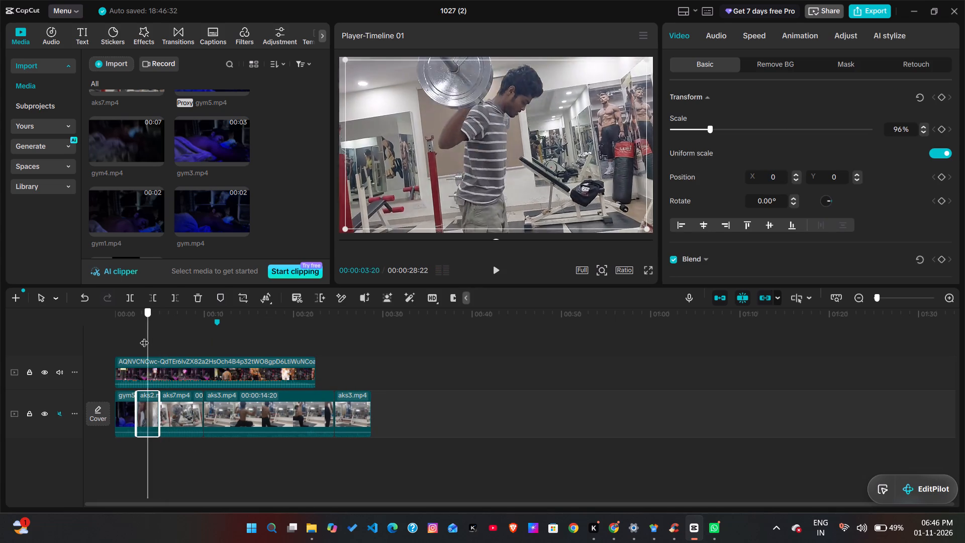
# Import the clips gym11 through gym19 from the Downloads folder into the project media.
pyautogui.moveTo(144, 336); pyautogui.dragTo(527, 363)
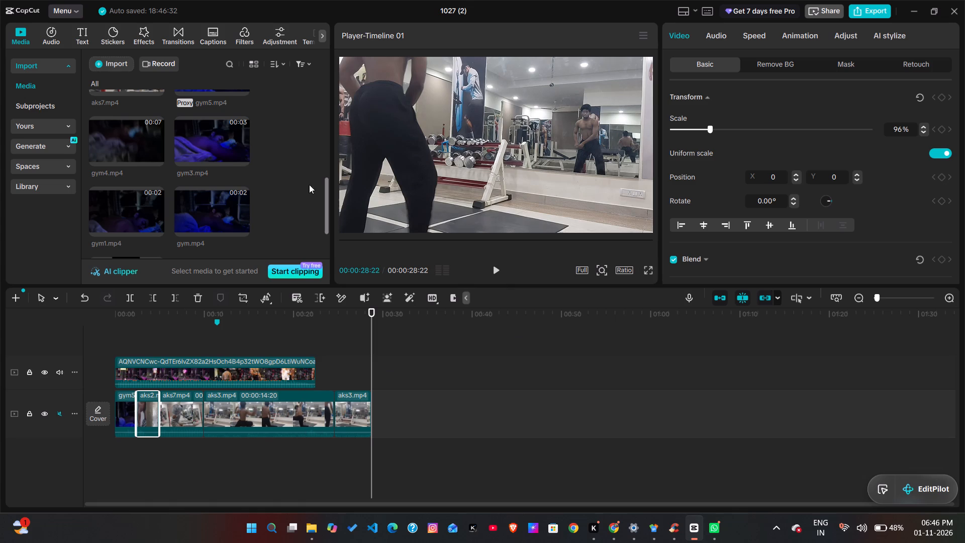
pyautogui.click(114, 71)
pyautogui.click(114, 67)
pyautogui.click(114, 67)
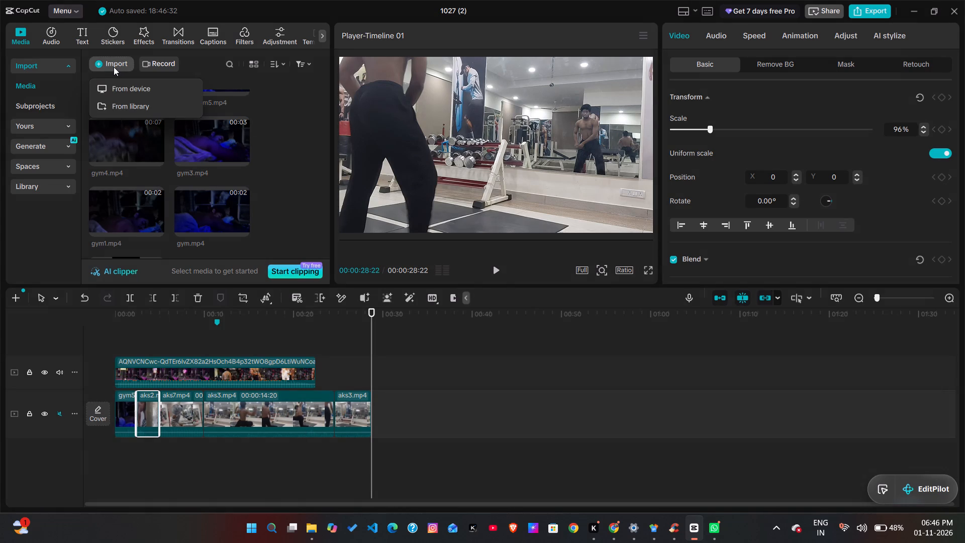
pyautogui.click(129, 85)
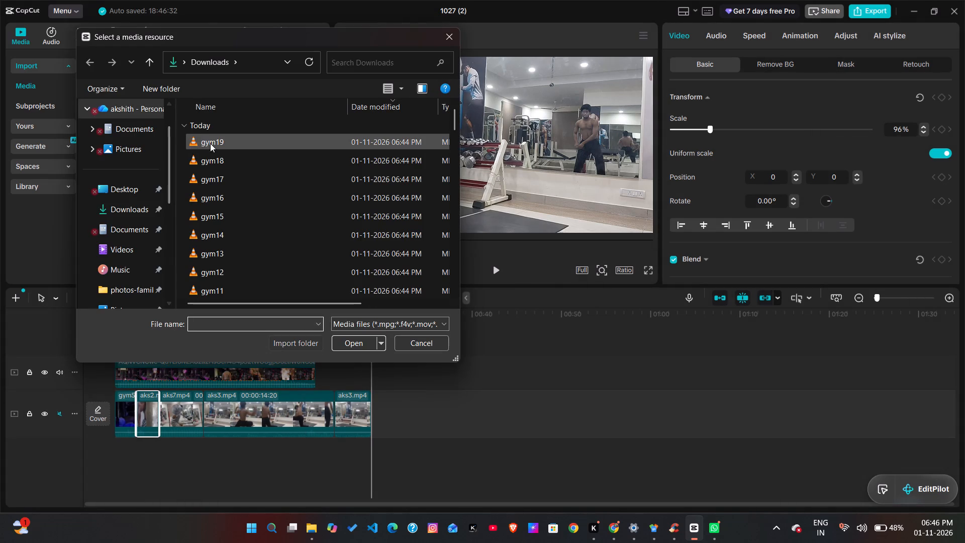
pyautogui.moveTo(182, 141); pyautogui.dragTo(213, 281)
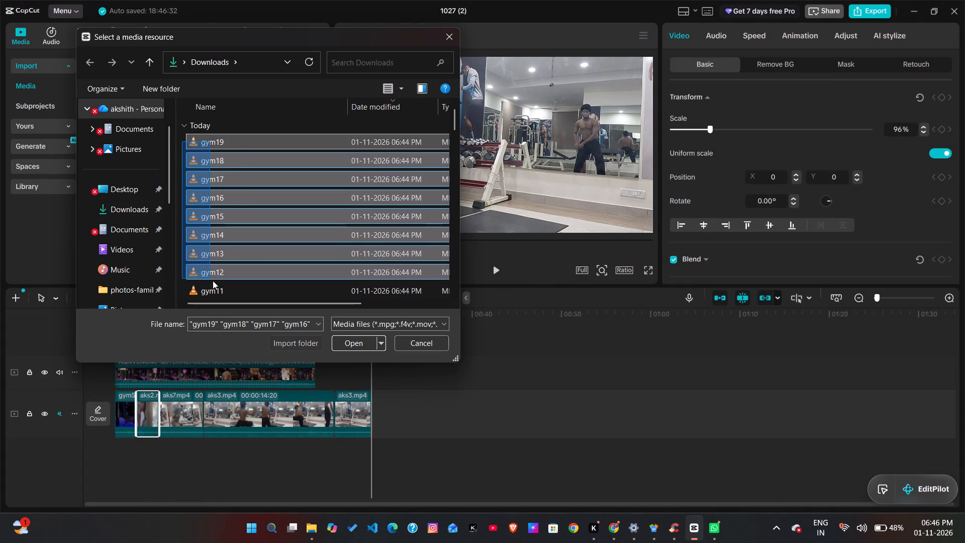
pyautogui.moveTo(213, 281); pyautogui.dragTo(218, 287)
pyautogui.click(363, 341)
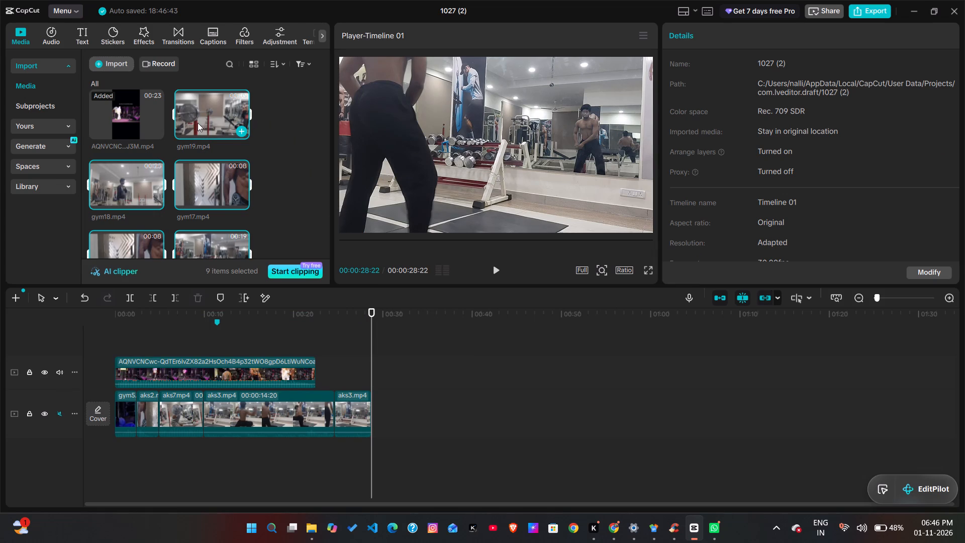
# Preview gym19.mp4 and gym18.mp4, and add gym18.mp4 to the main track after the last aks3.mp4 clip.
pyautogui.click(198, 121)
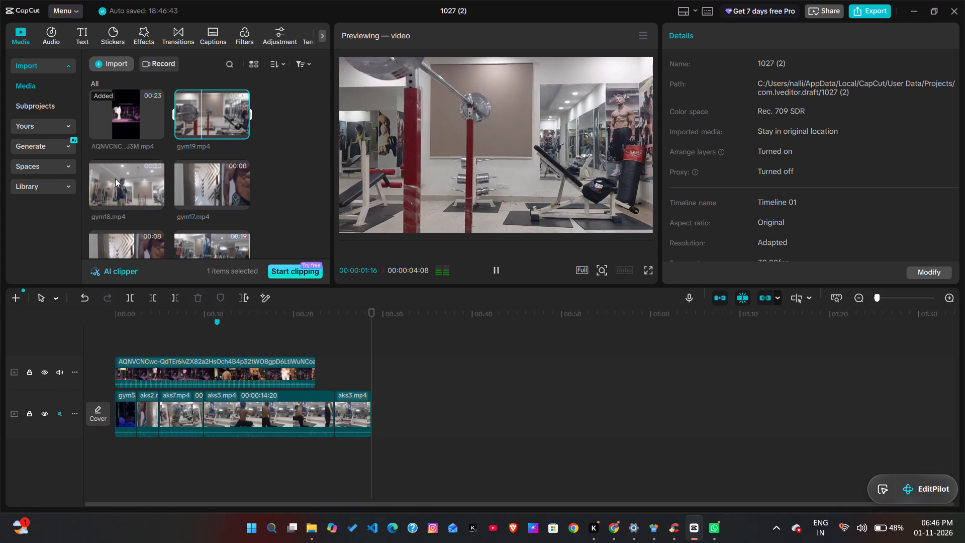
pyautogui.click(113, 178)
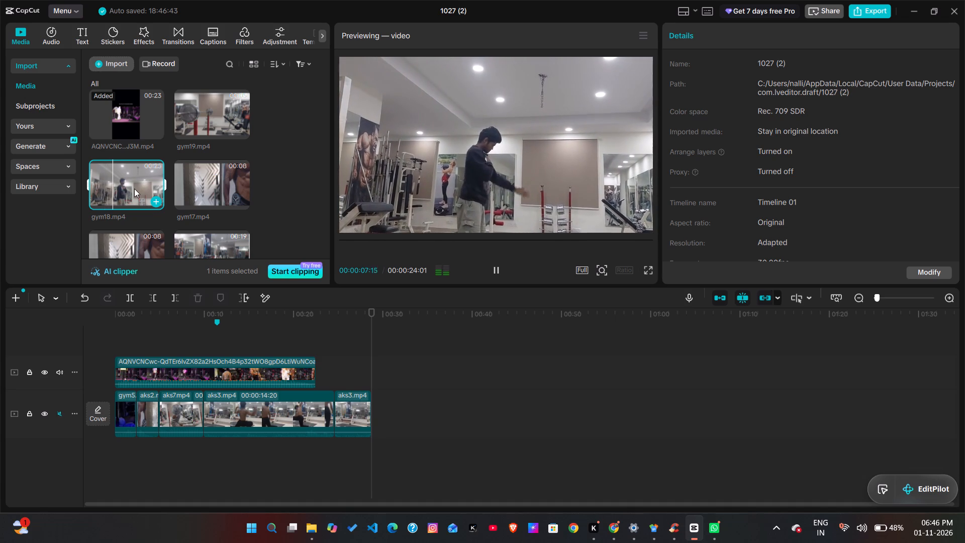
pyautogui.click(155, 201)
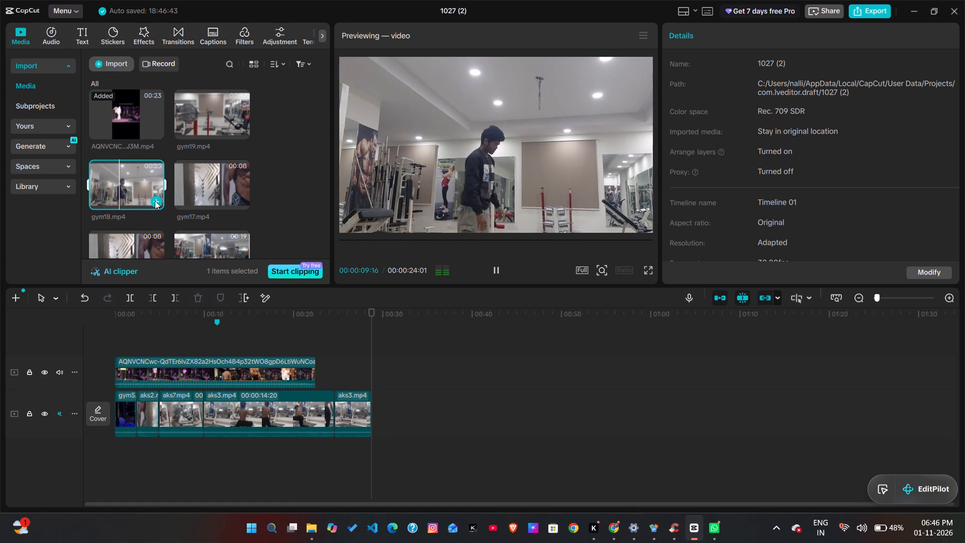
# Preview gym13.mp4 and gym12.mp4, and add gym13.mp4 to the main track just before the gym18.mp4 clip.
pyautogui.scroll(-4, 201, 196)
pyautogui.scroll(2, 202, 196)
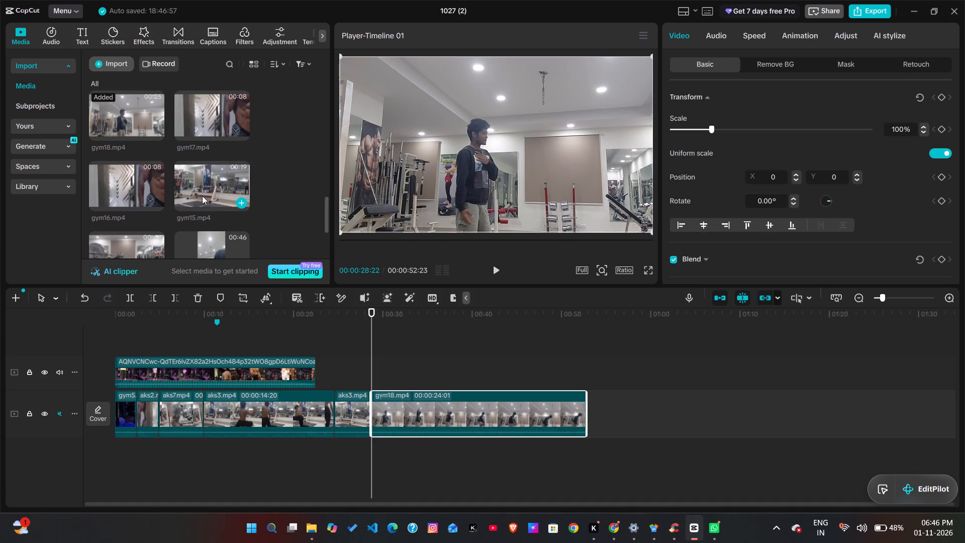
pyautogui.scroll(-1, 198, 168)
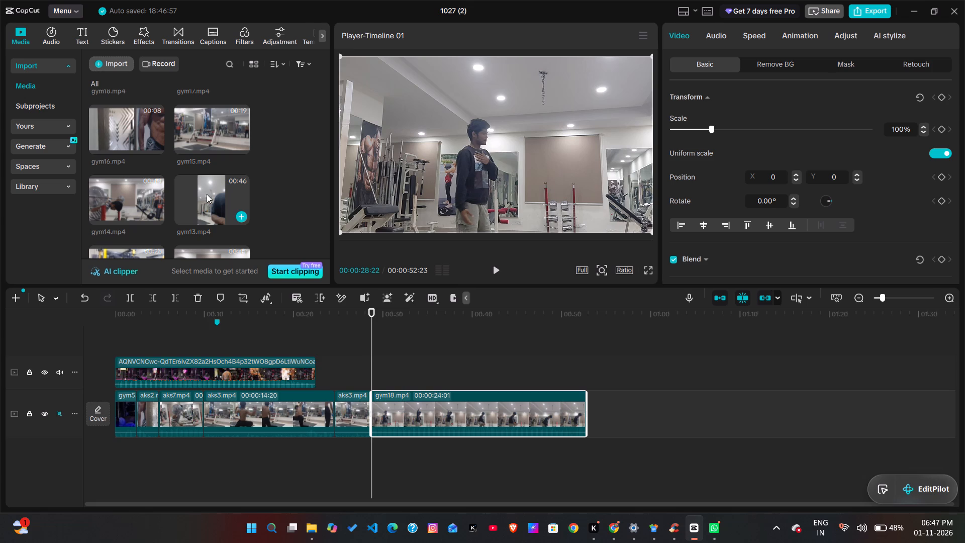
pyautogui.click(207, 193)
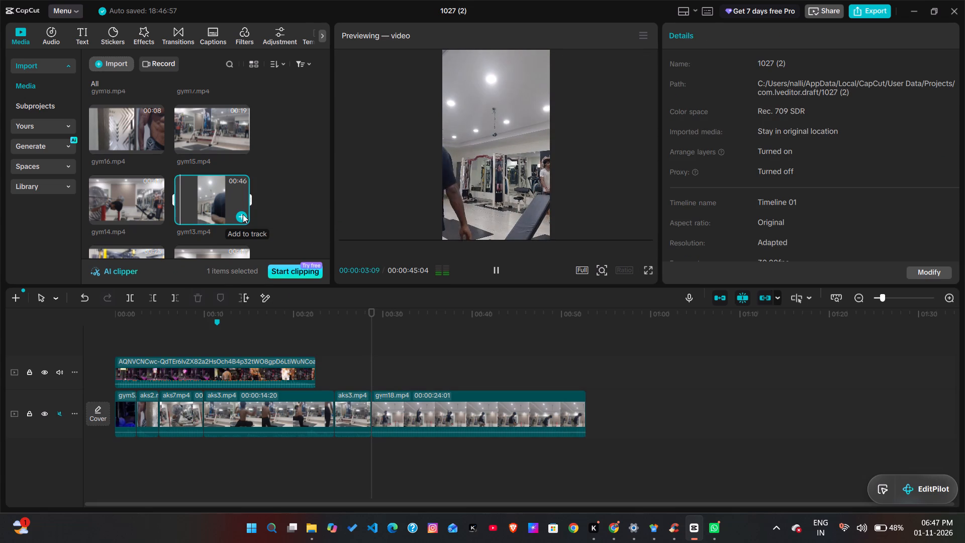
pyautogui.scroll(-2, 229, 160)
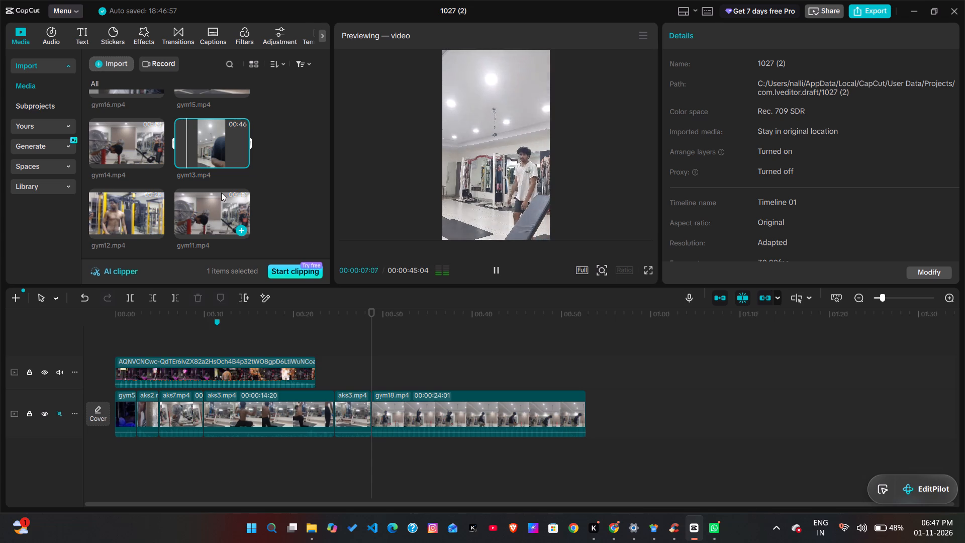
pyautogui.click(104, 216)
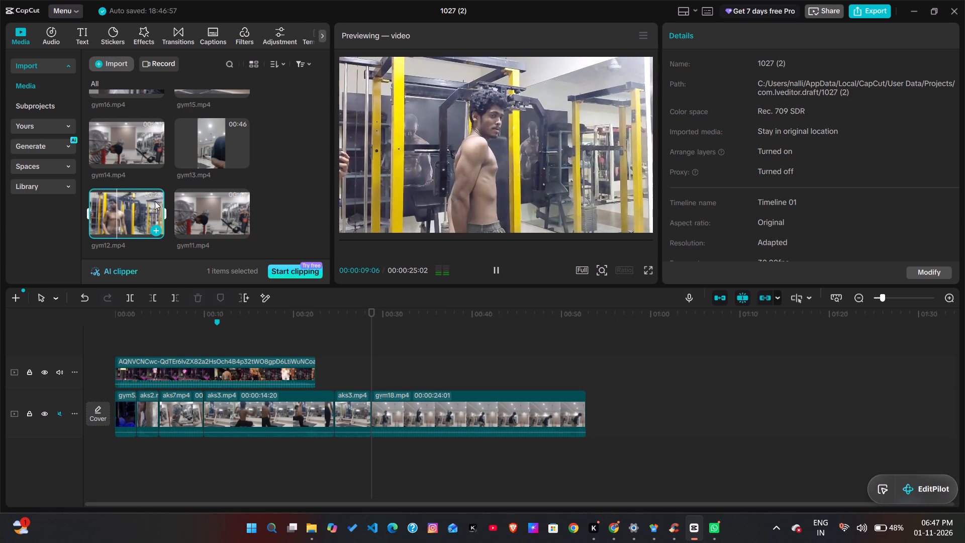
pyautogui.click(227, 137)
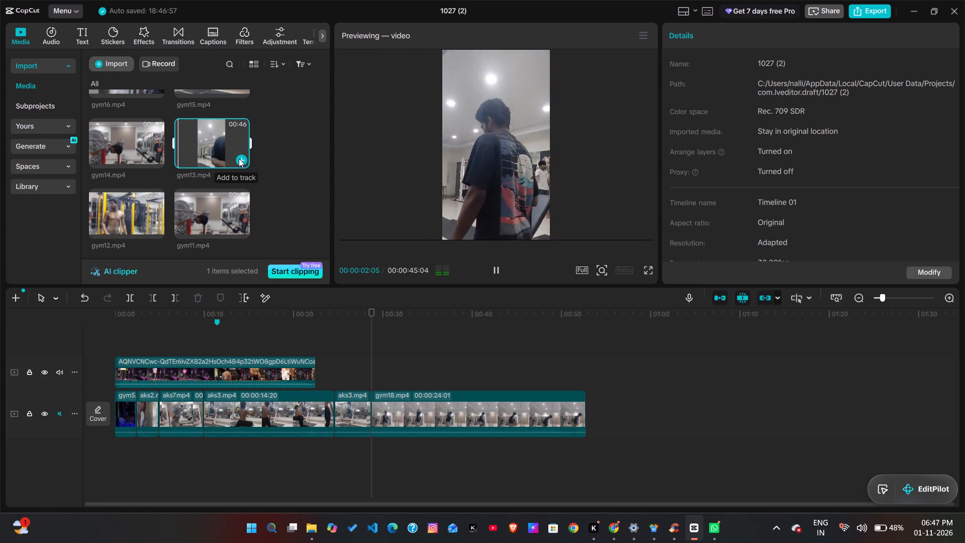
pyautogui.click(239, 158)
# Review the opening of the timeline and examine the footage of the gym13.mp4 clip through to its end.
pyautogui.click(355, 433)
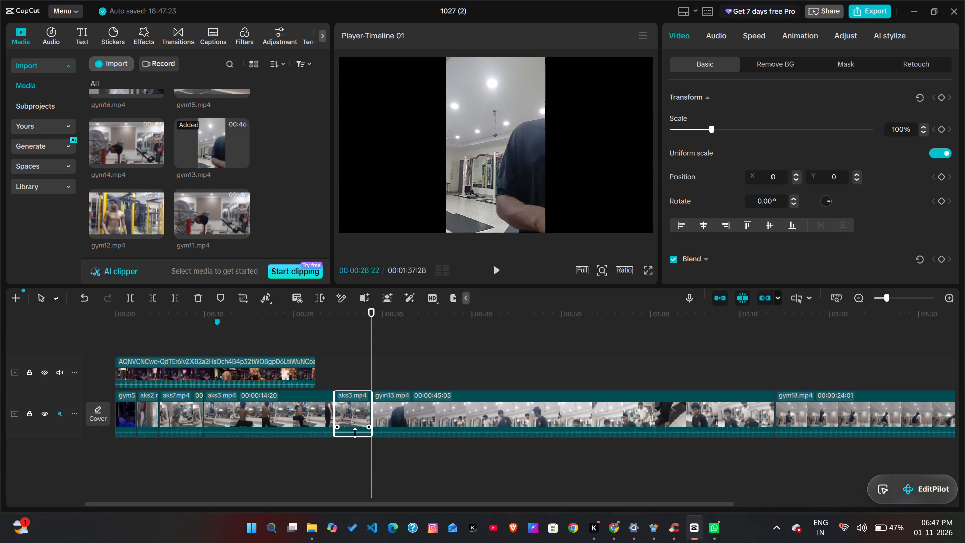
pyautogui.moveTo(371, 363); pyautogui.dragTo(110, 370)
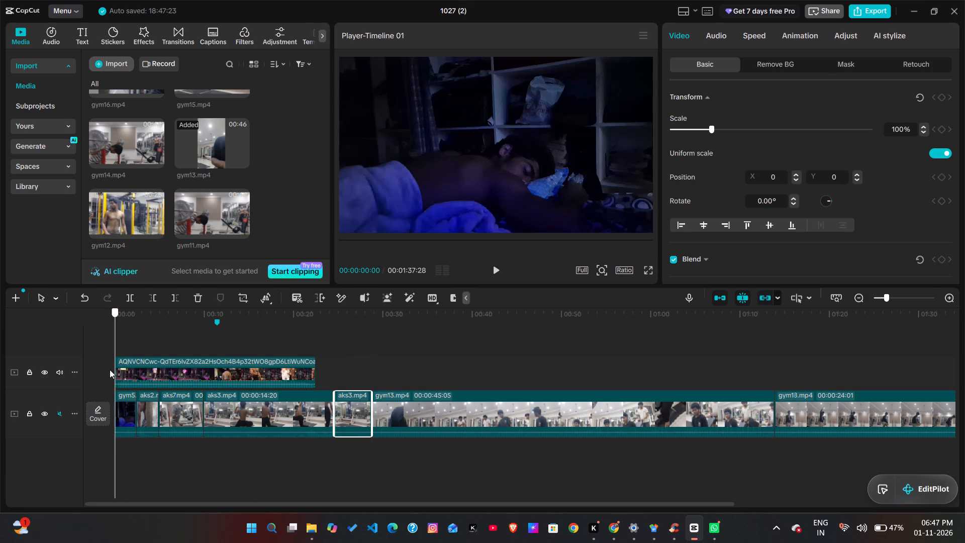
pyautogui.moveTo(110, 370); pyautogui.dragTo(129, 373)
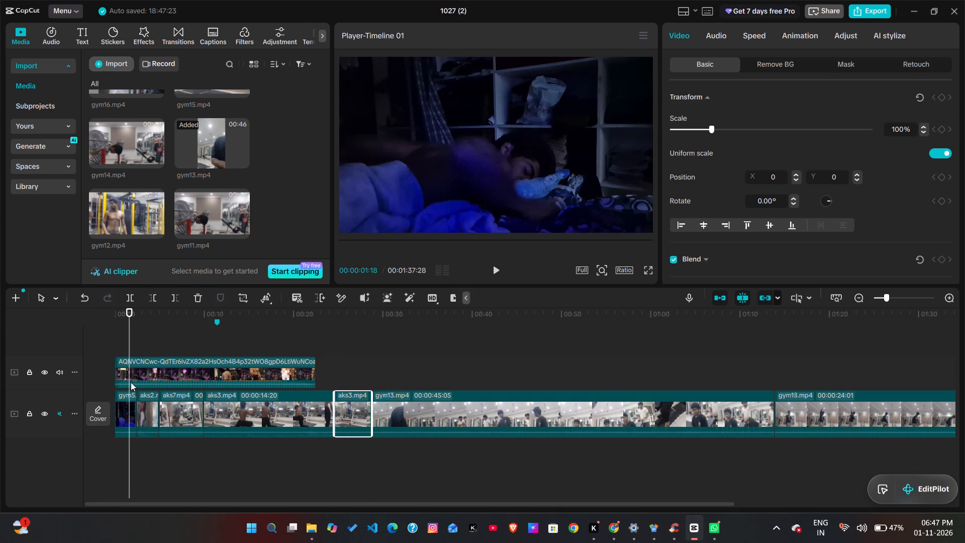
pyautogui.press('space')
pyautogui.press('space')
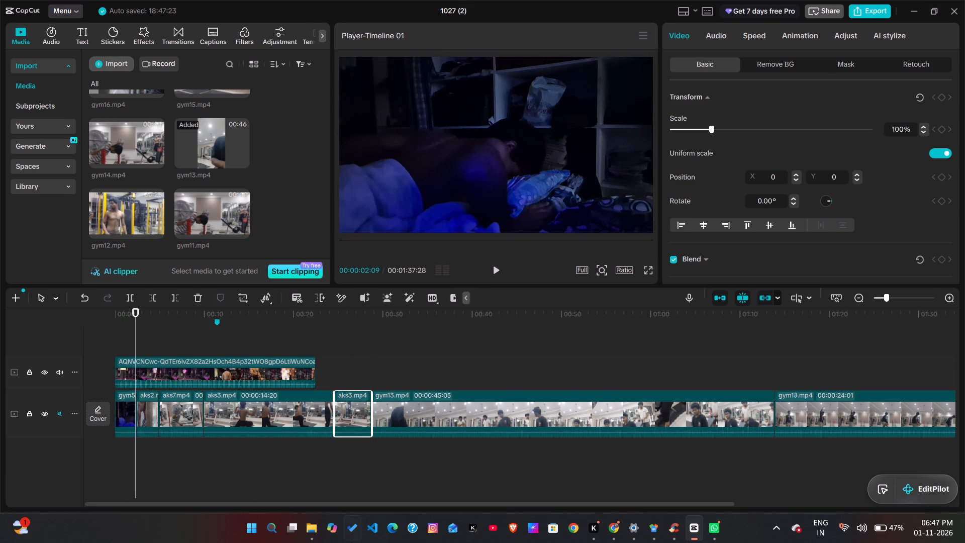
pyautogui.click(428, 411)
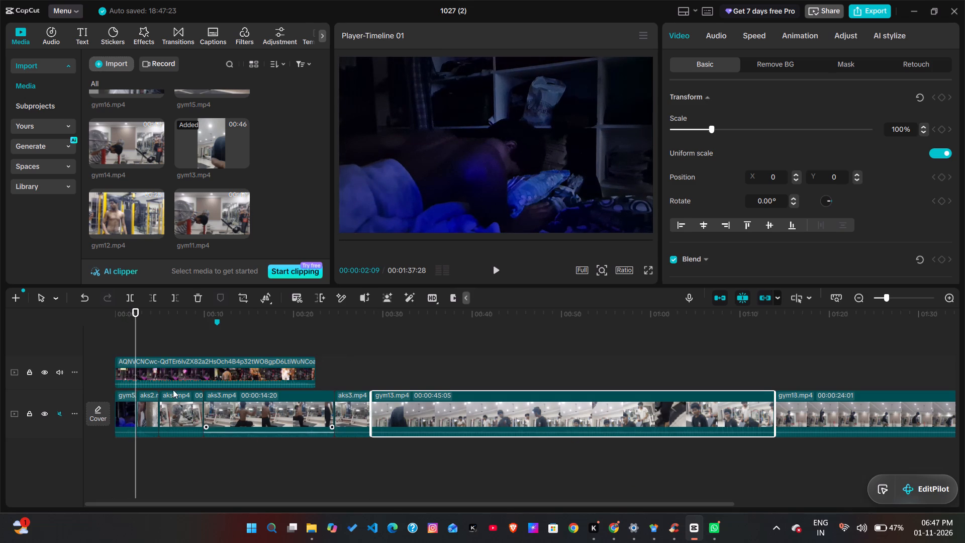
pyautogui.moveTo(138, 343); pyautogui.dragTo(421, 374)
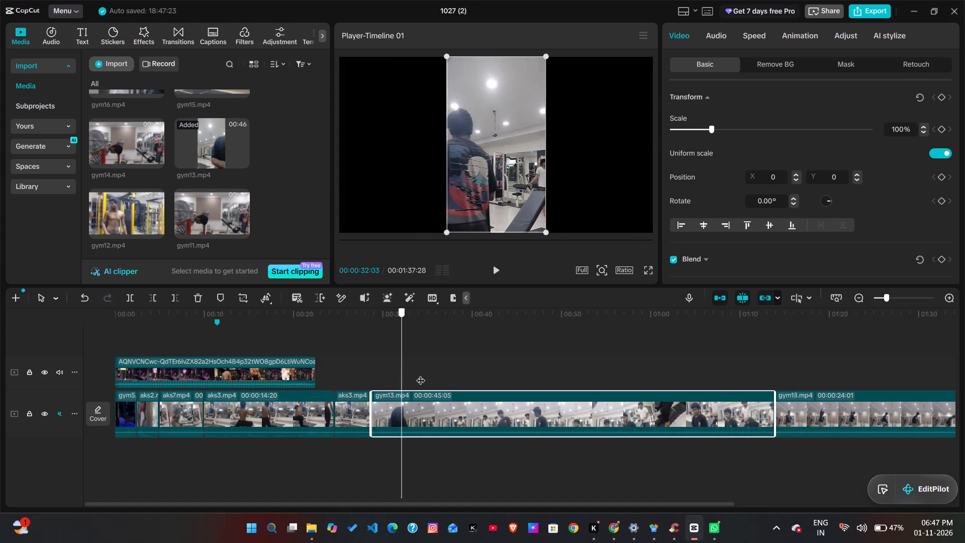
pyautogui.moveTo(421, 374); pyautogui.dragTo(446, 378)
pyautogui.moveTo(421, 374); pyautogui.dragTo(445, 378)
pyautogui.moveTo(423, 348); pyautogui.dragTo(452, 345)
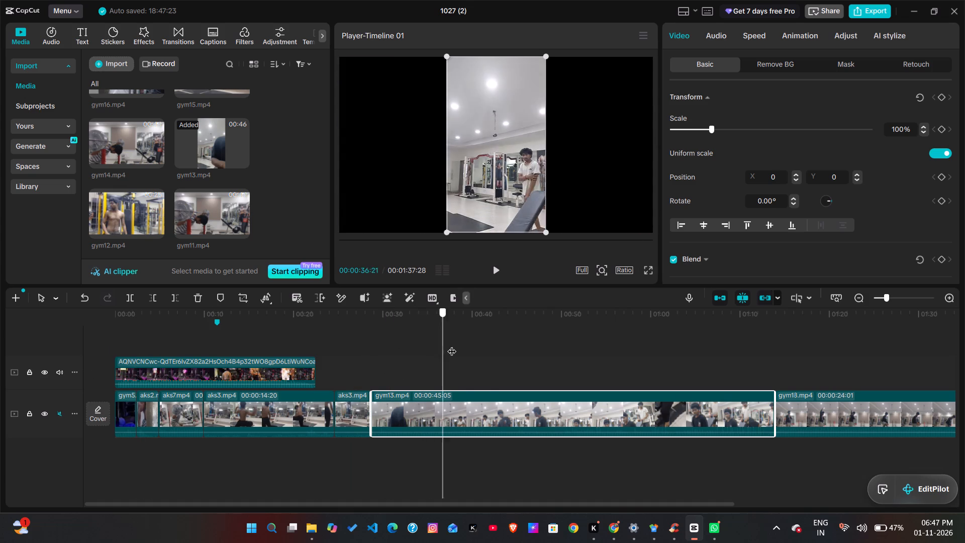
pyautogui.moveTo(452, 345); pyautogui.dragTo(615, 373)
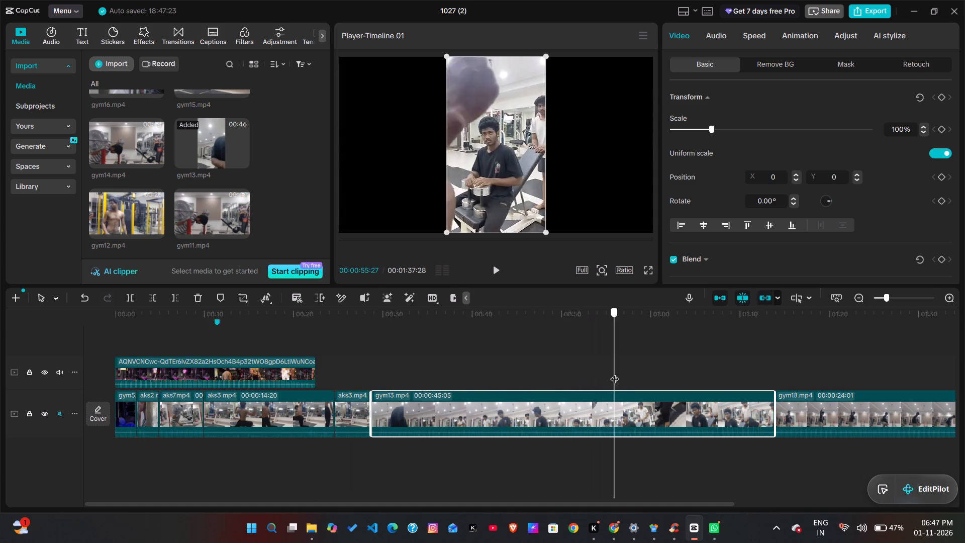
pyautogui.moveTo(615, 373); pyautogui.dragTo(660, 373)
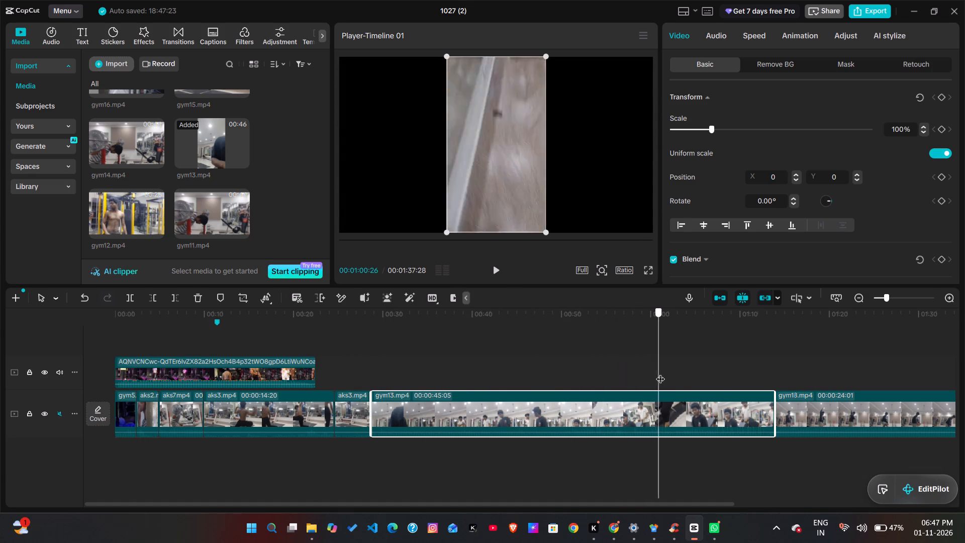
pyautogui.moveTo(660, 373); pyautogui.dragTo(694, 377)
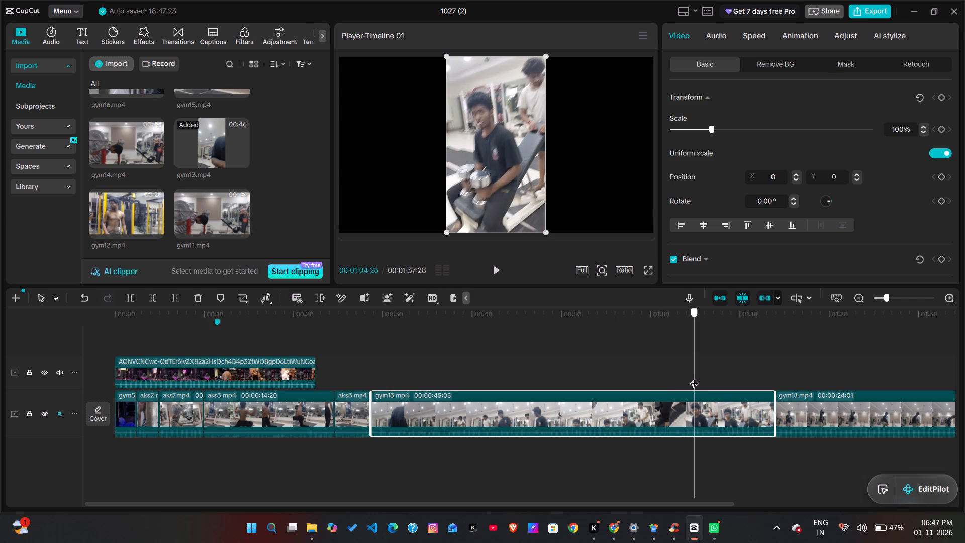
pyautogui.moveTo(694, 377); pyautogui.dragTo(686, 377)
pyautogui.press('space')
pyautogui.press('space')
pyautogui.press('space')
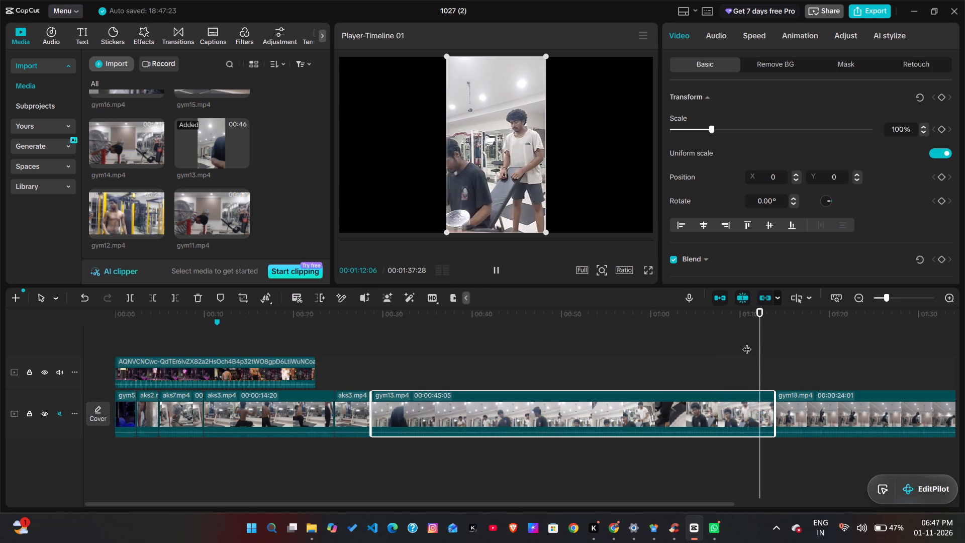
pyautogui.moveTo(762, 342); pyautogui.dragTo(738, 345)
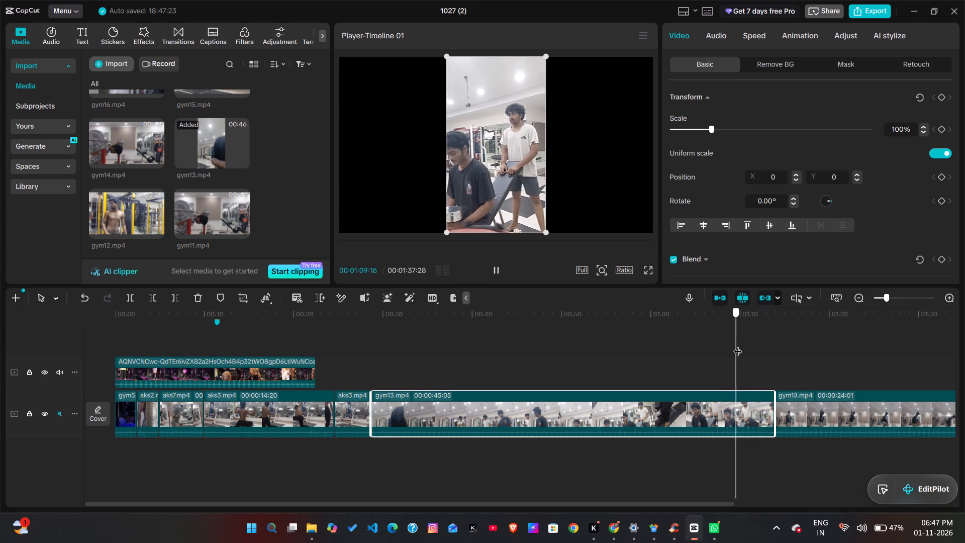
pyautogui.moveTo(738, 345); pyautogui.dragTo(779, 345)
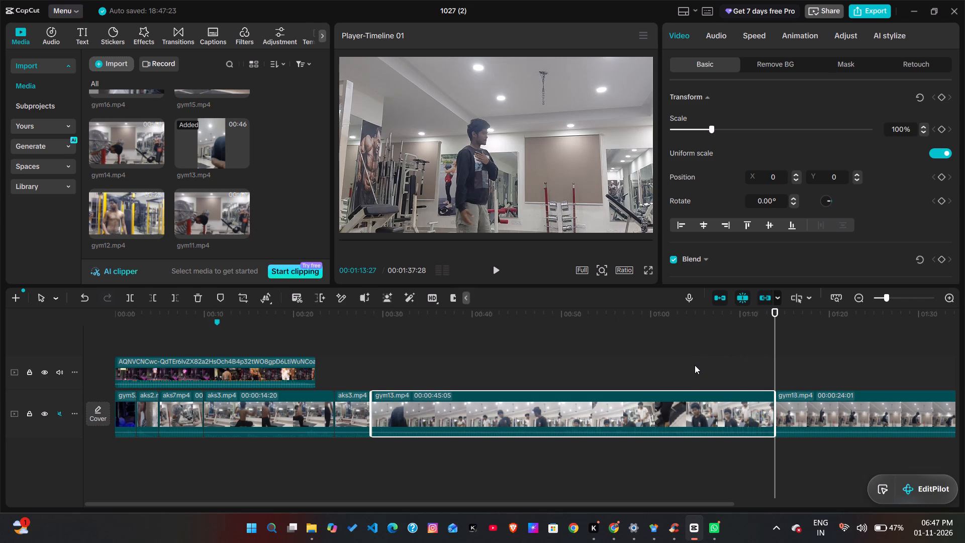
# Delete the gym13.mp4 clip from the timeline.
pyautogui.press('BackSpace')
# Review the start of gym18.mp4 and move that clip ahead of the longer aks3.mp4 clip, starting at about 10 seconds.
pyautogui.moveTo(588, 344); pyautogui.dragTo(461, 350)
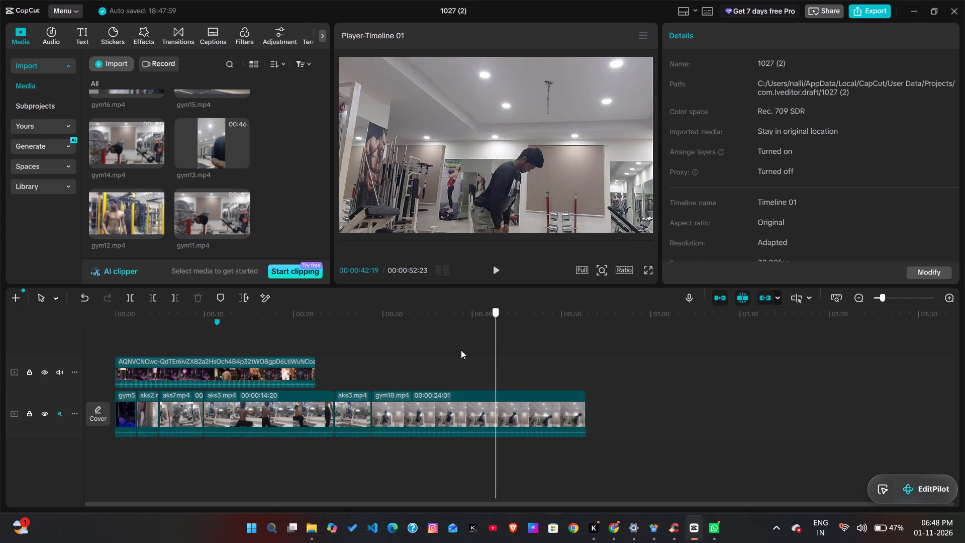
pyautogui.moveTo(461, 350); pyautogui.dragTo(378, 373)
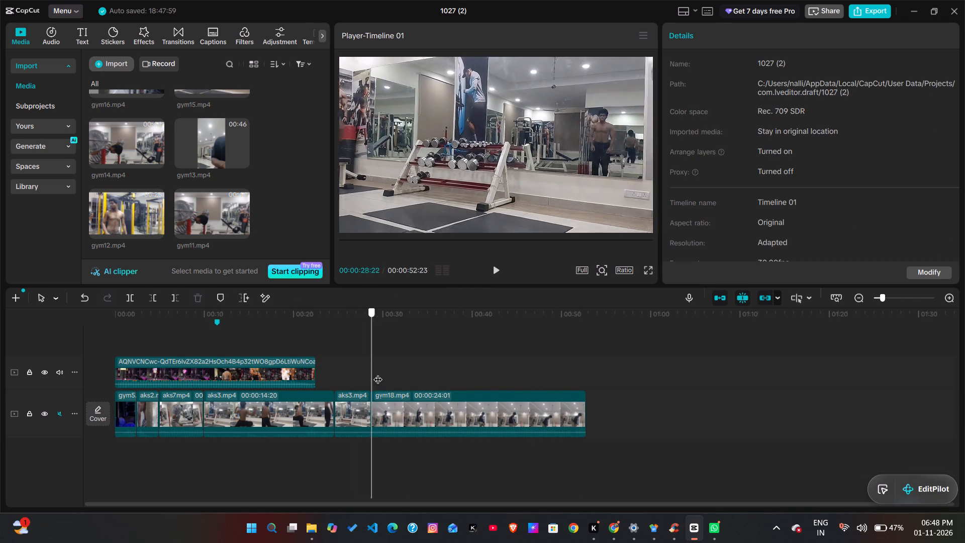
pyautogui.moveTo(378, 373); pyautogui.dragTo(382, 374)
pyautogui.click(499, 273)
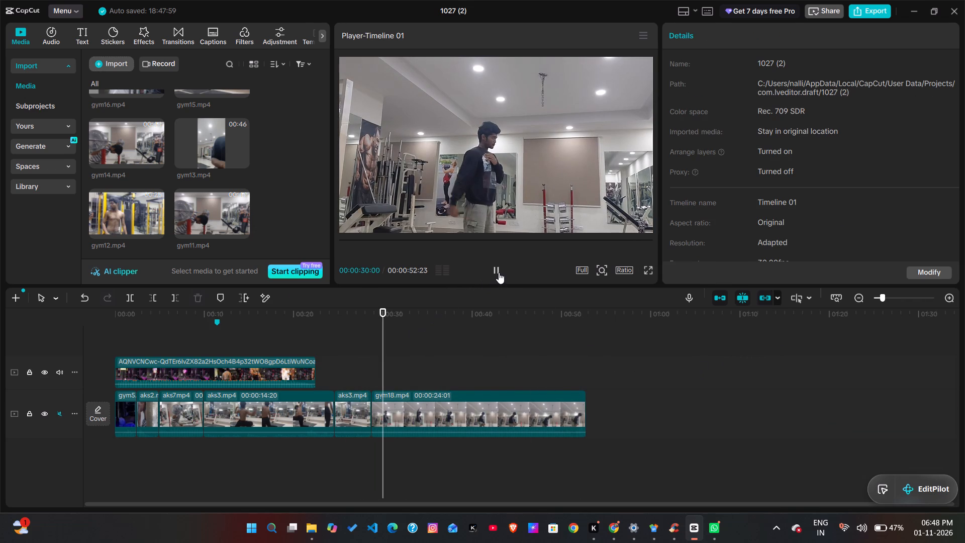
pyautogui.moveTo(411, 409); pyautogui.dragTo(200, 416)
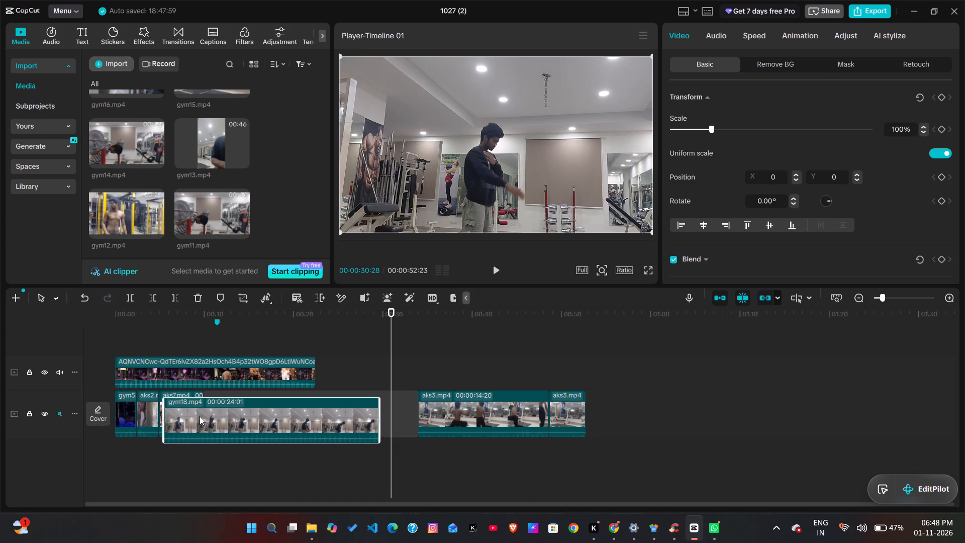
pyautogui.moveTo(200, 416); pyautogui.dragTo(206, 416)
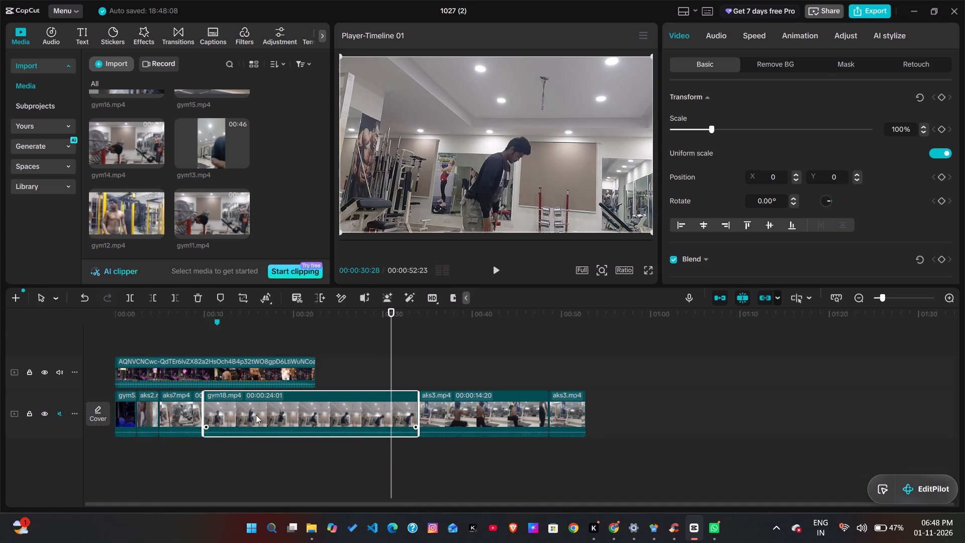
# Move the gym18.mp4 clip ahead of aks7.mp4, directly after the aks2.mp4 clip.
pyautogui.moveTo(252, 416); pyautogui.dragTo(127, 419)
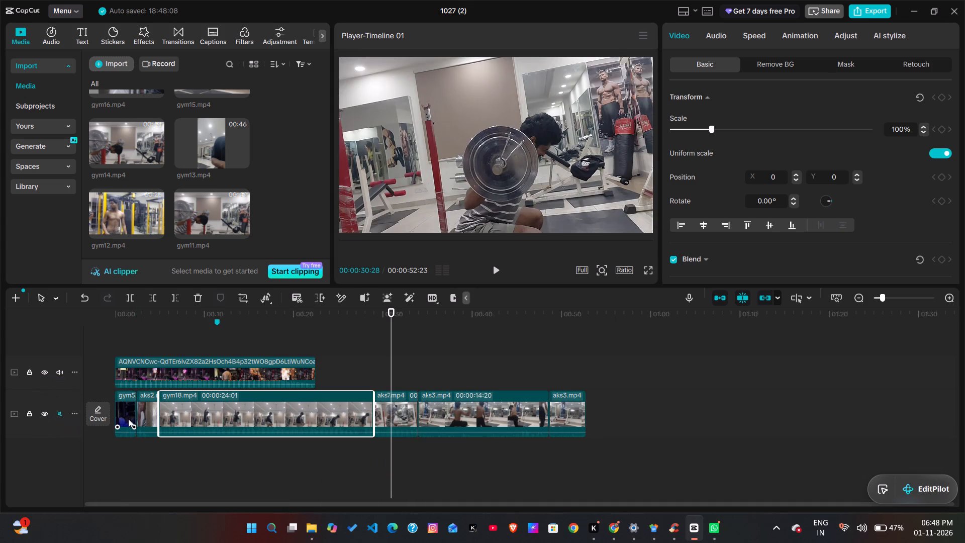
# Play the opening from the start and split gym18.mp4 in its arm-swing section at 00:00:06:25.
pyautogui.moveTo(393, 340); pyautogui.dragTo(148, 341)
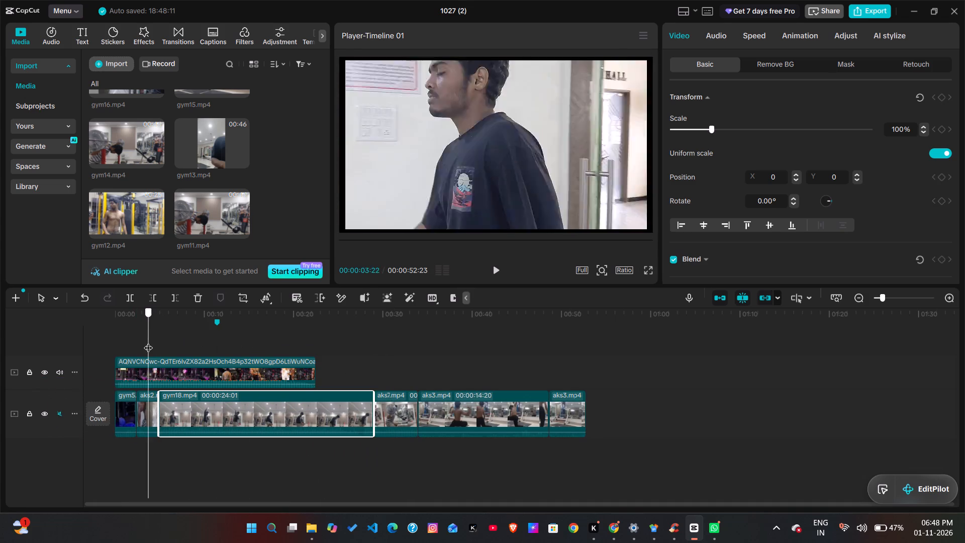
pyautogui.moveTo(148, 341); pyautogui.dragTo(118, 364)
pyautogui.press('space')
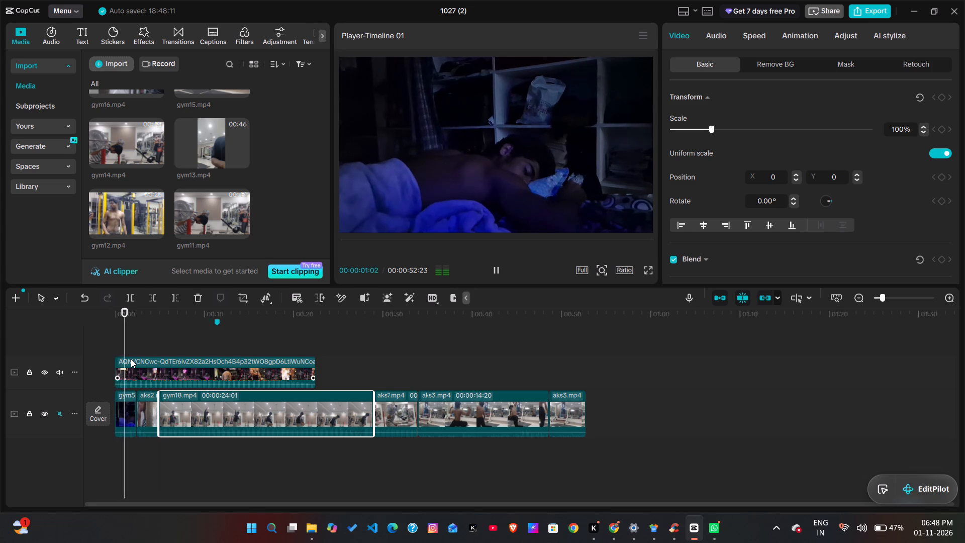
pyautogui.press('space')
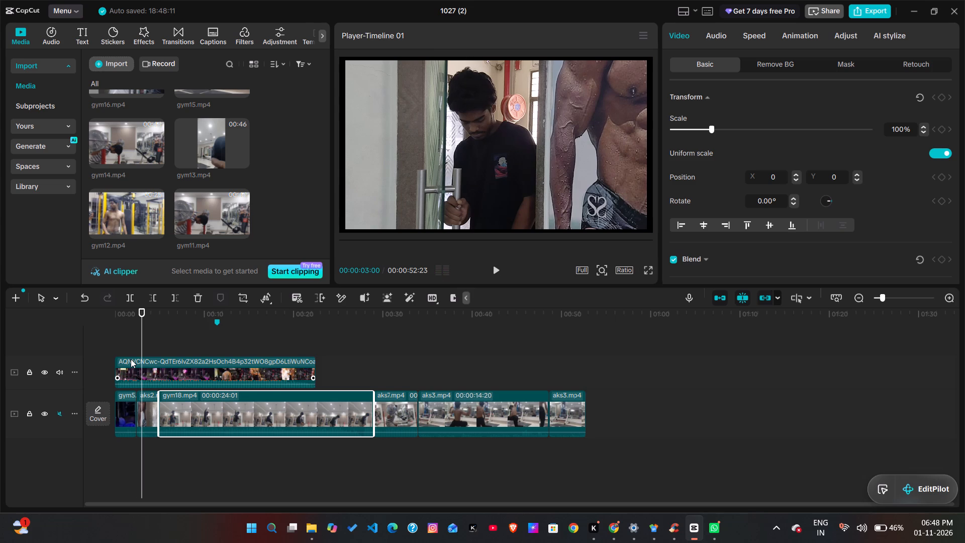
pyautogui.press('space')
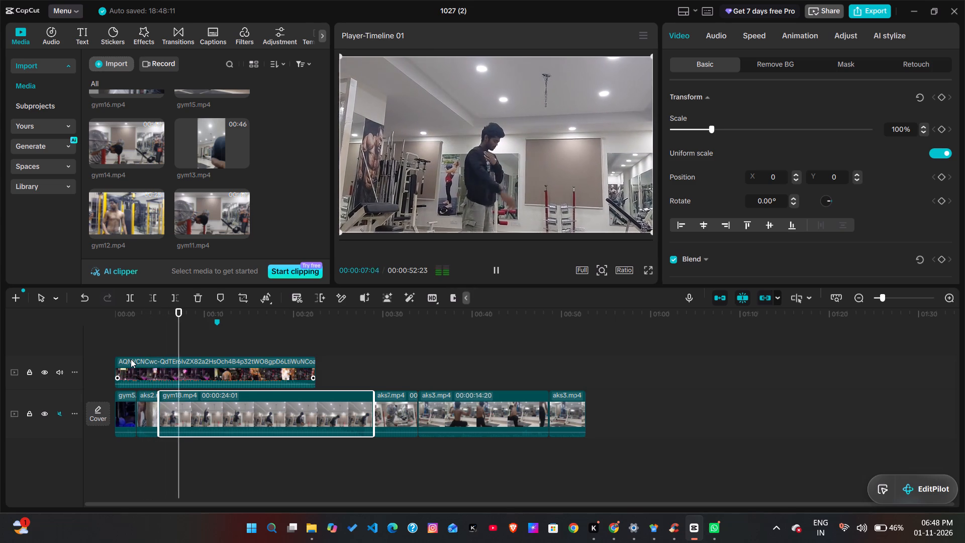
pyautogui.press('space')
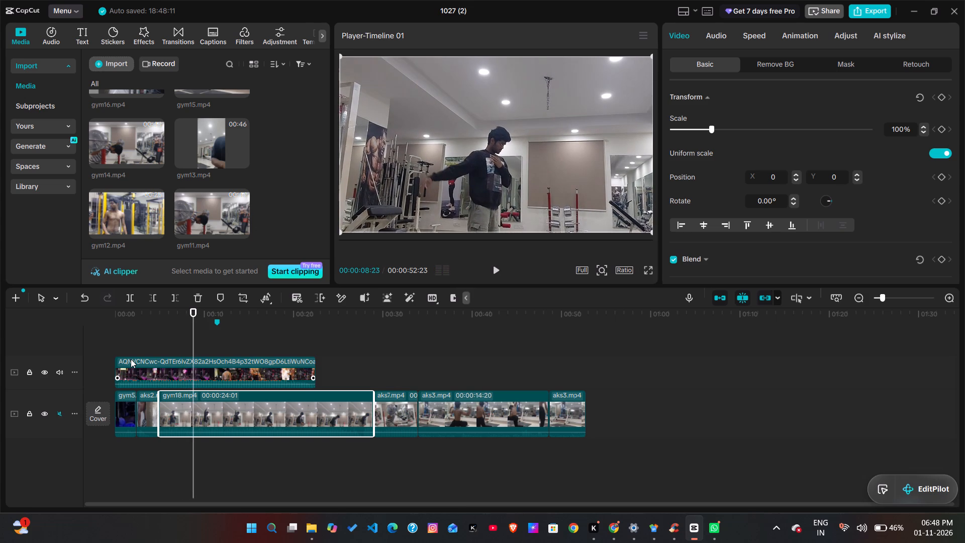
pyautogui.moveTo(191, 337); pyautogui.dragTo(173, 337)
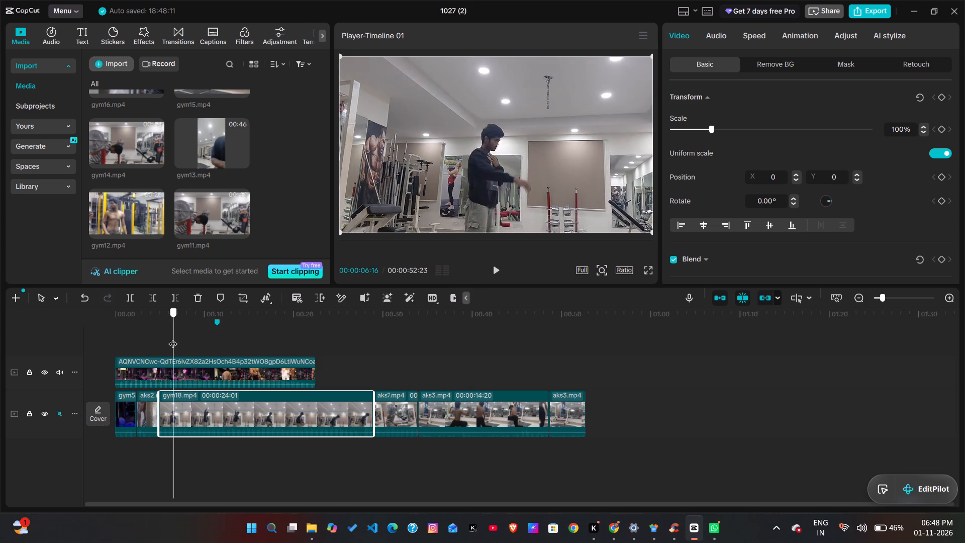
pyautogui.moveTo(173, 337); pyautogui.dragTo(179, 351)
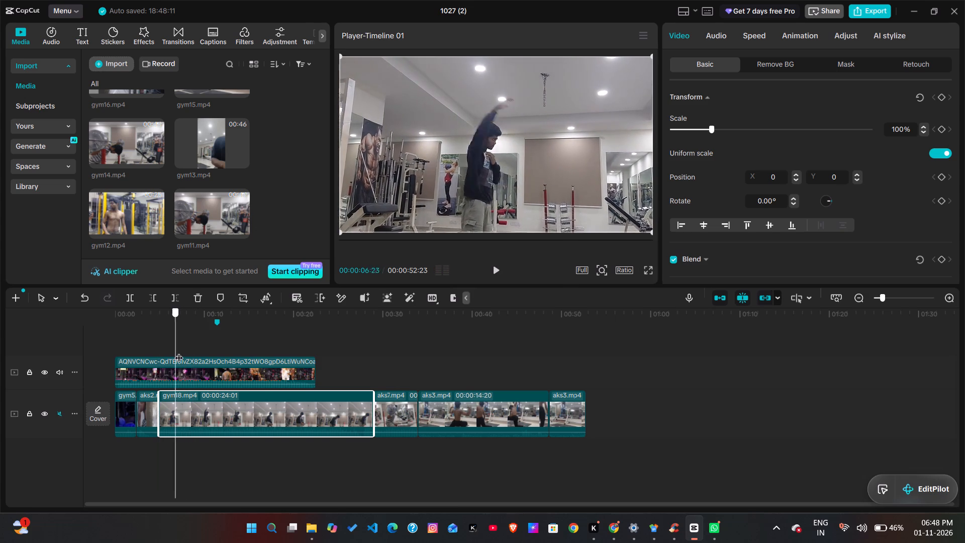
pyautogui.moveTo(179, 351); pyautogui.dragTo(176, 352)
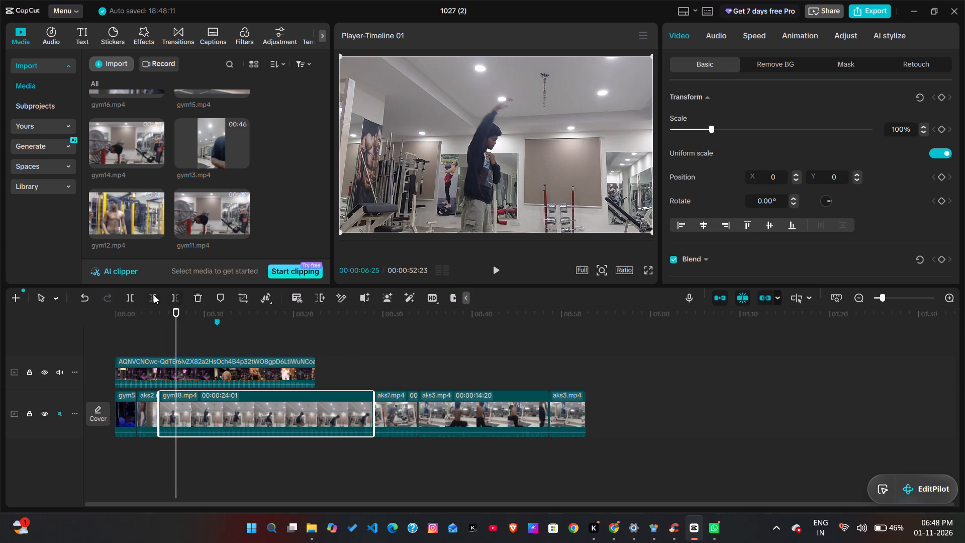
pyautogui.click(128, 299)
# Split gym18.mp4 again at 00:00:15:01 and delete the section between the two cuts.
pyautogui.moveTo(177, 340); pyautogui.dragTo(181, 340)
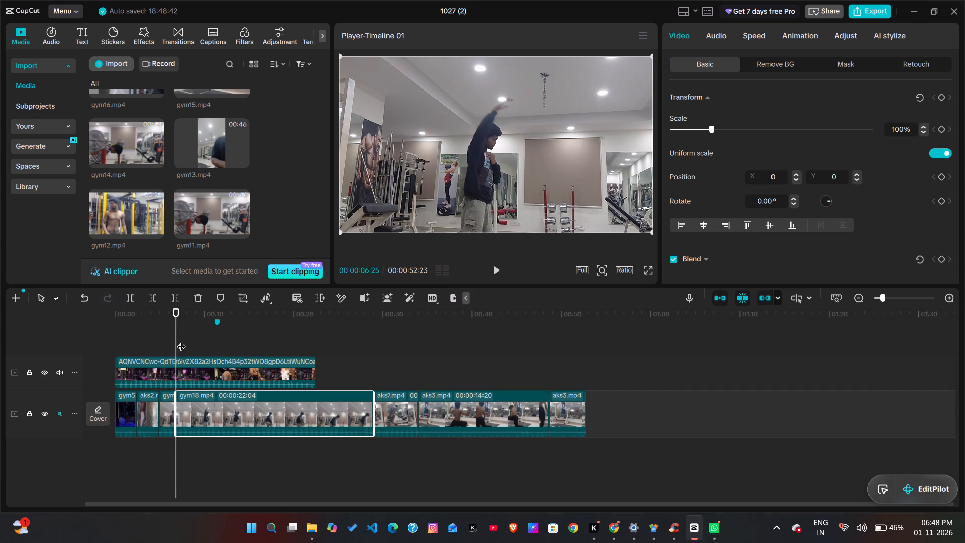
pyautogui.moveTo(181, 340); pyautogui.dragTo(275, 374)
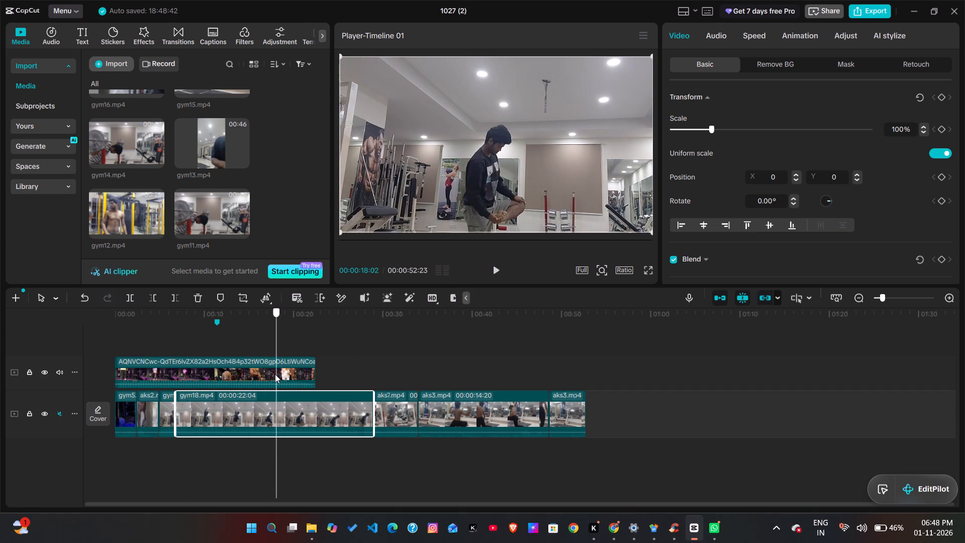
pyautogui.moveTo(275, 374); pyautogui.dragTo(249, 388)
pyautogui.click(126, 297)
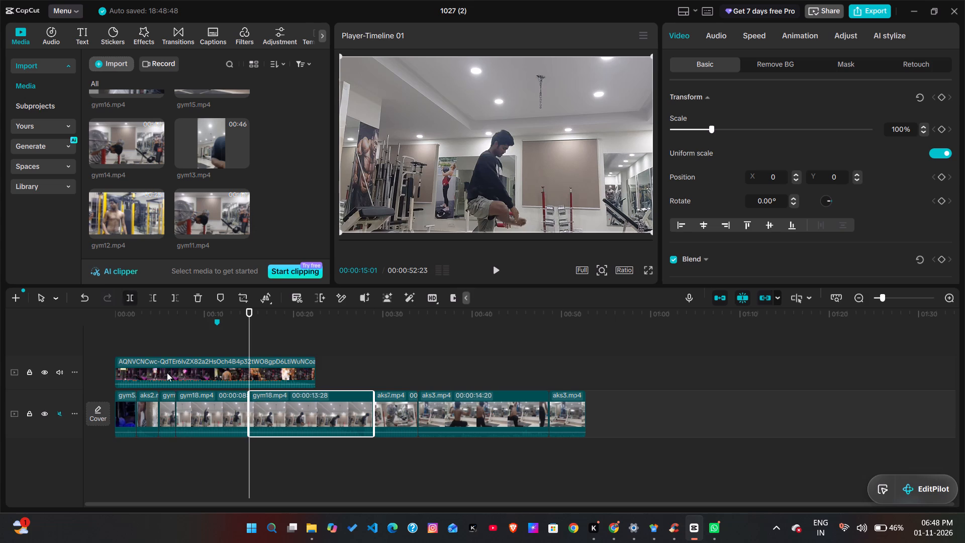
pyautogui.click(190, 395)
pyautogui.press('Delete')
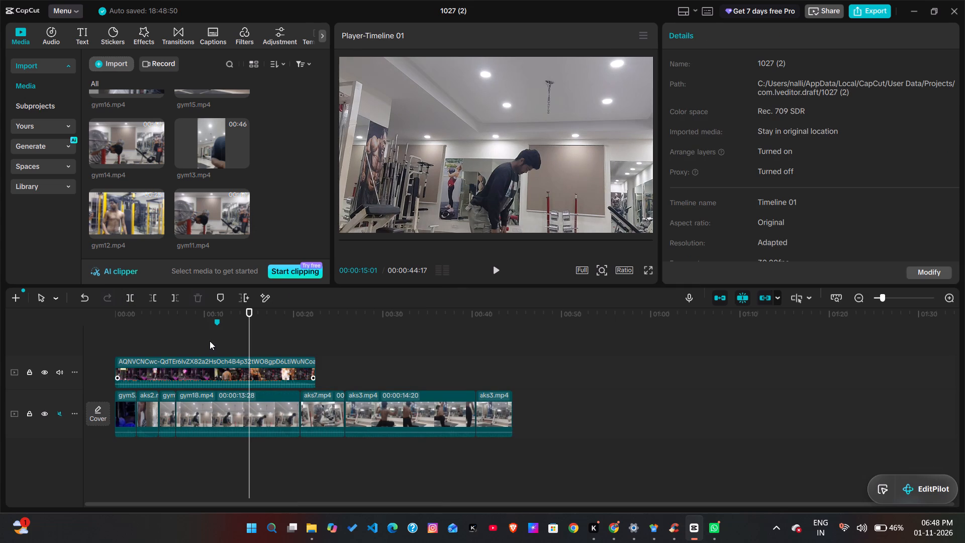
# Replay the opening and scale the aks2.mp4 clip to 101% so it fills the frame.
pyautogui.moveTo(247, 338); pyautogui.dragTo(104, 352)
pyautogui.press('space')
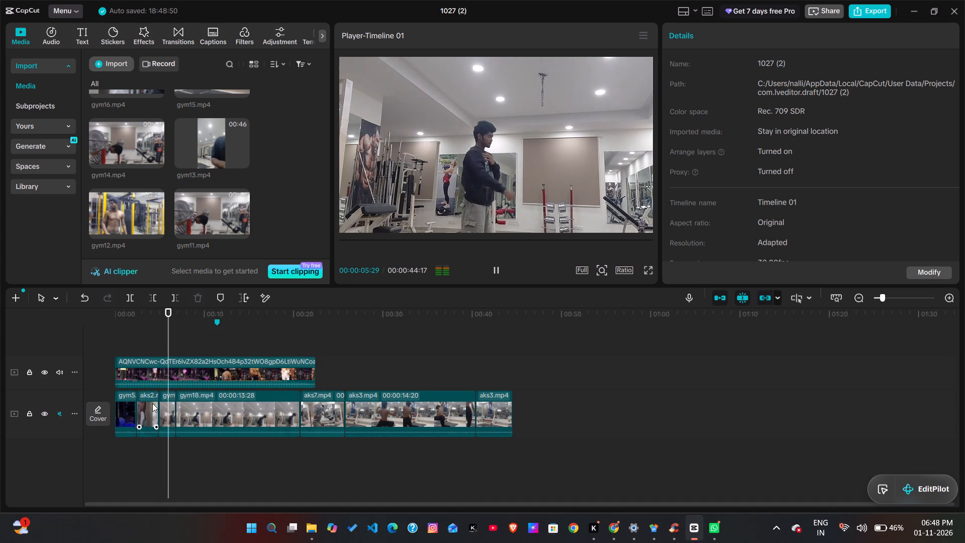
pyautogui.press('space')
pyautogui.click(126, 407)
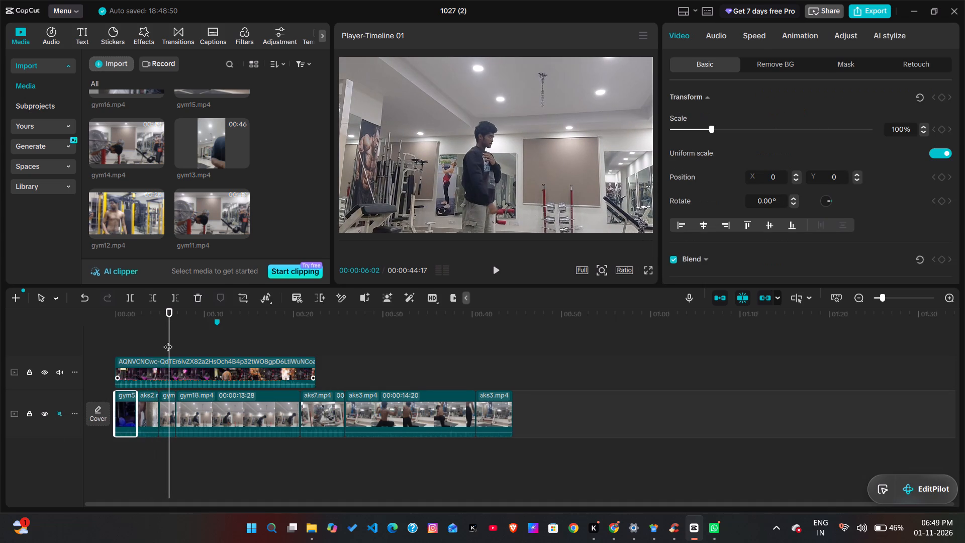
pyautogui.moveTo(169, 328); pyautogui.dragTo(167, 365)
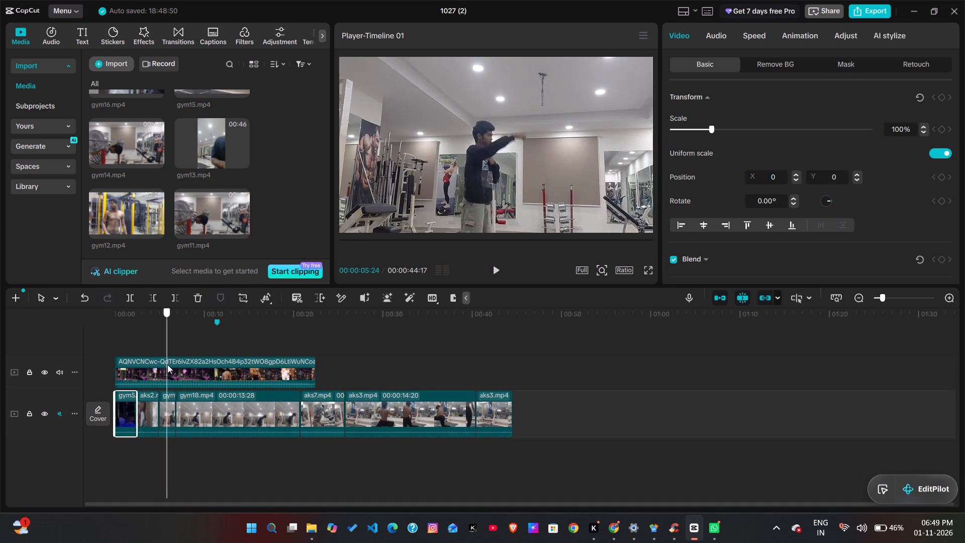
pyautogui.moveTo(167, 365); pyautogui.dragTo(147, 365)
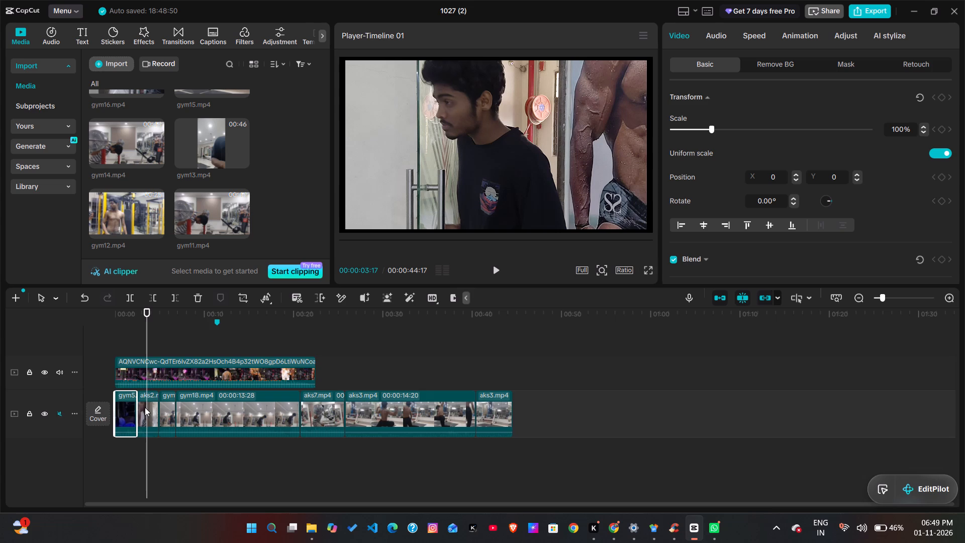
pyautogui.click(145, 407)
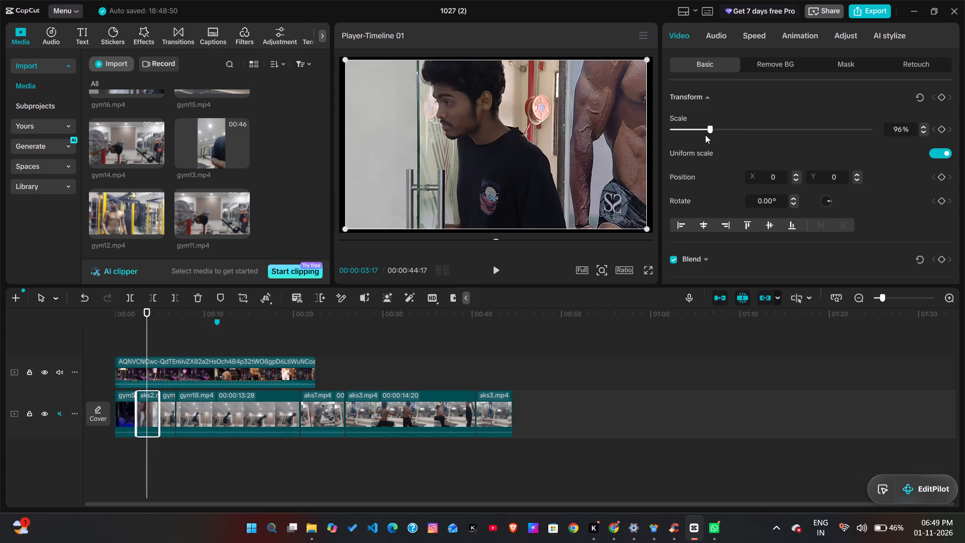
pyautogui.click(715, 130)
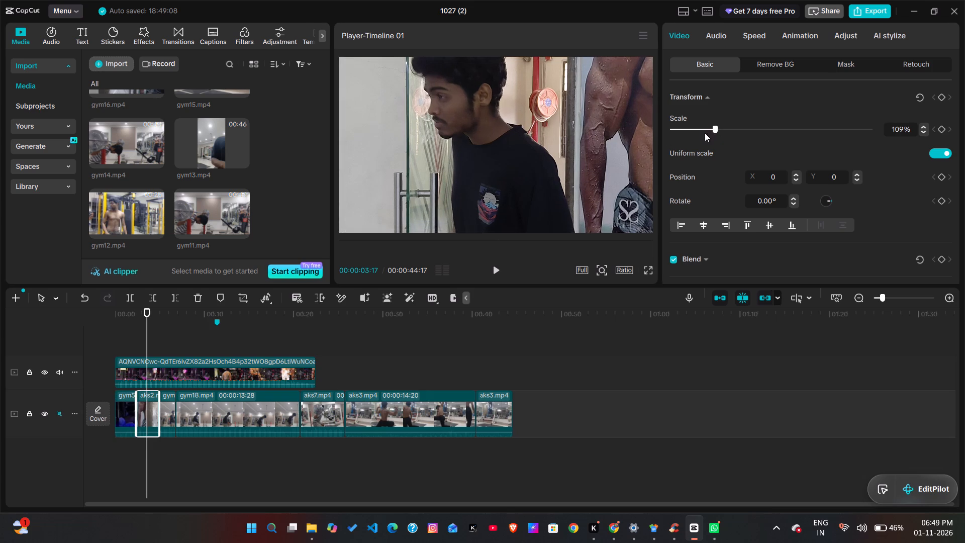
pyautogui.click(705, 133)
pyautogui.click(707, 129)
pyautogui.click(710, 129)
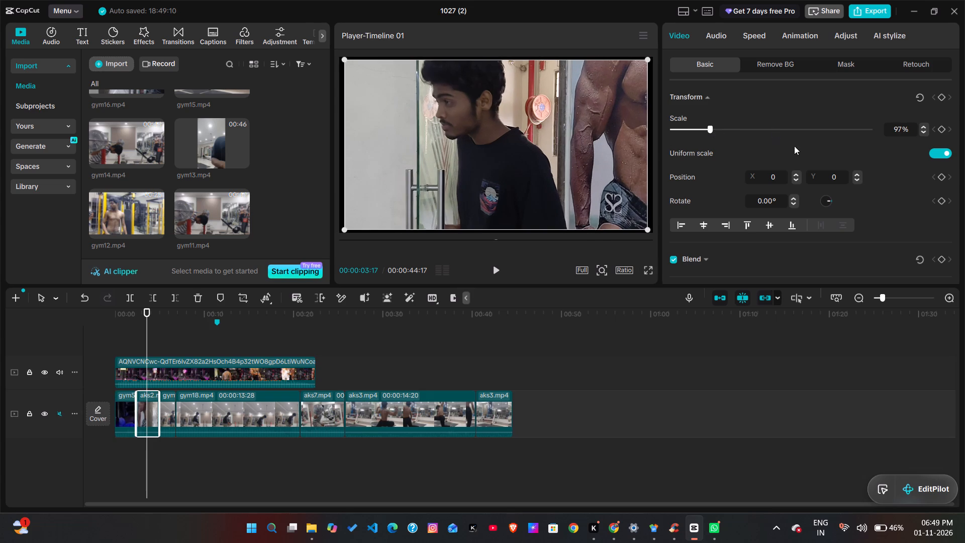
pyautogui.tripleClick(925, 126)
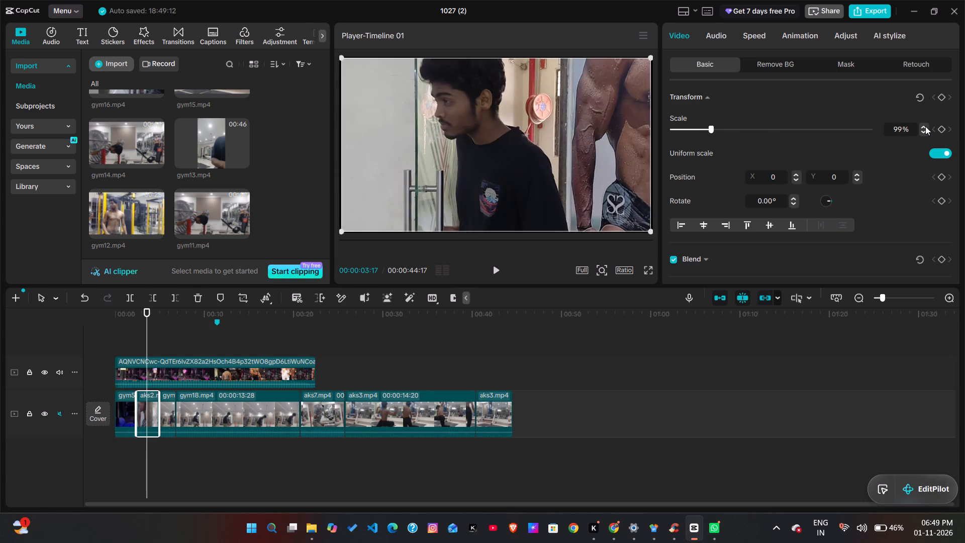
pyautogui.click(925, 126)
# Play through the aks2.mp4 clip and trim about 0.8 seconds off its end.
pyautogui.press('space')
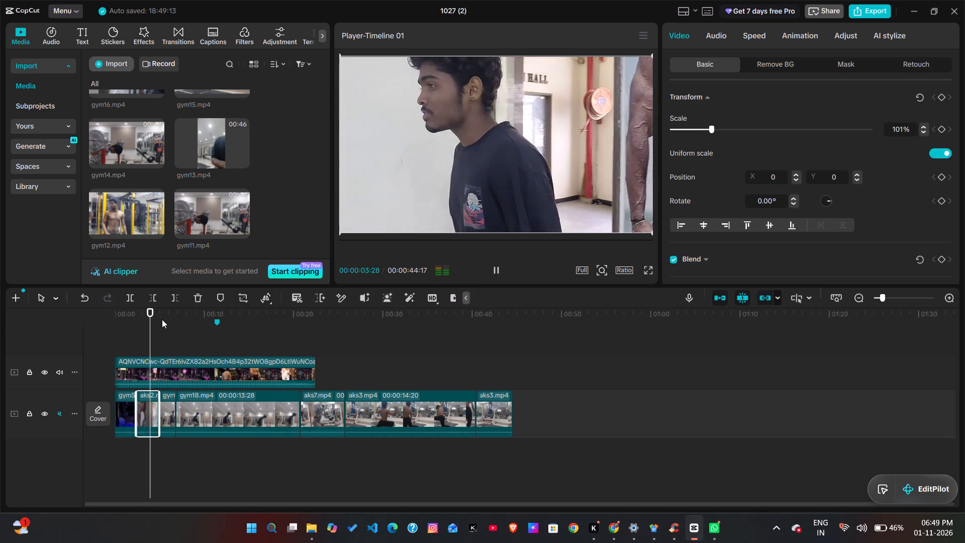
pyautogui.press('space')
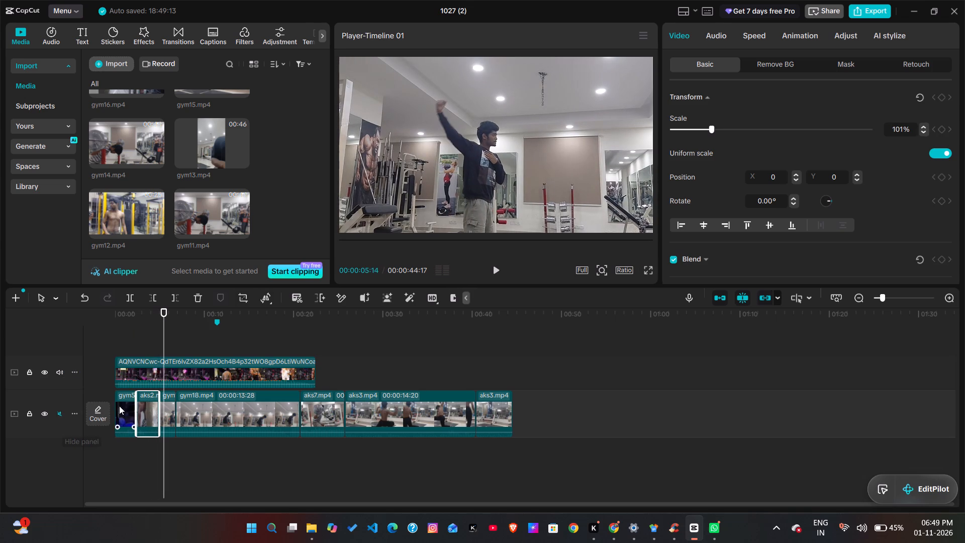
pyautogui.moveTo(160, 412); pyautogui.dragTo(150, 413)
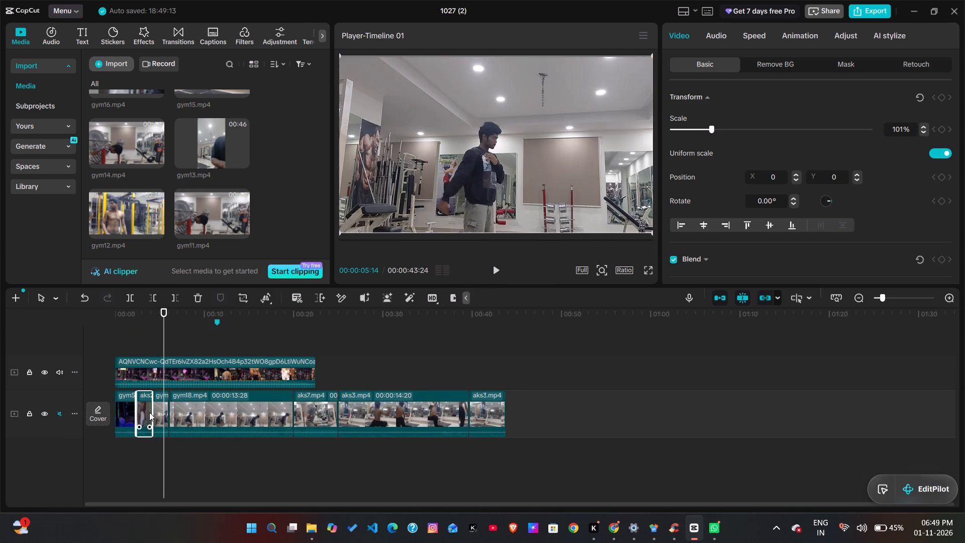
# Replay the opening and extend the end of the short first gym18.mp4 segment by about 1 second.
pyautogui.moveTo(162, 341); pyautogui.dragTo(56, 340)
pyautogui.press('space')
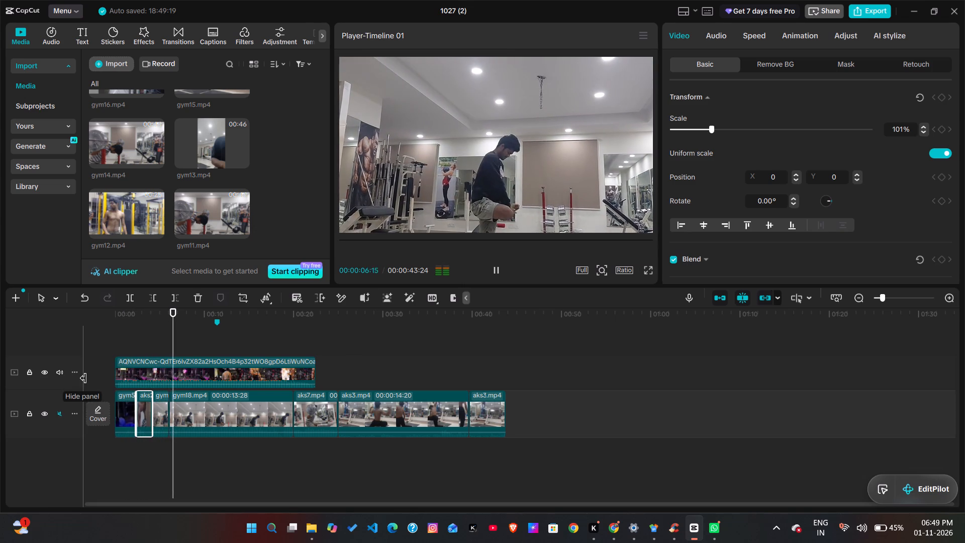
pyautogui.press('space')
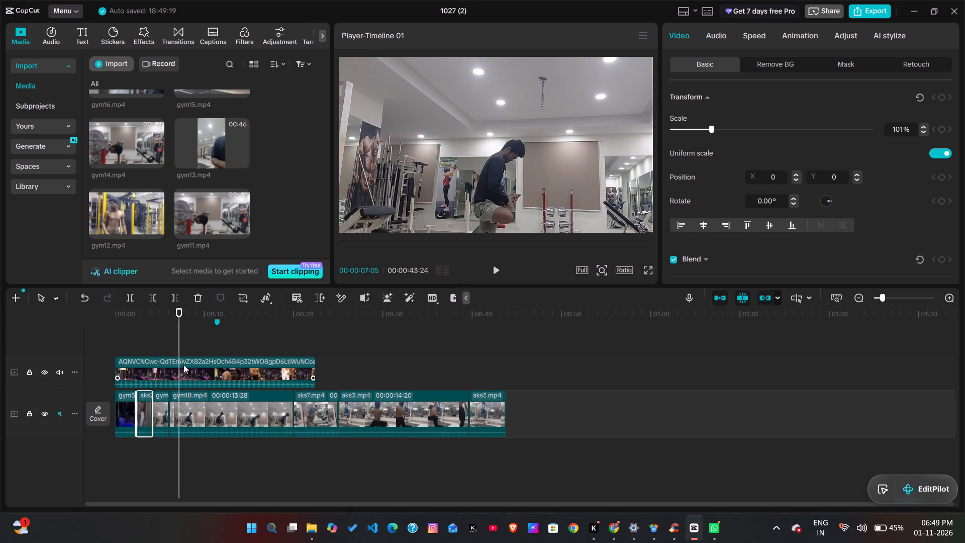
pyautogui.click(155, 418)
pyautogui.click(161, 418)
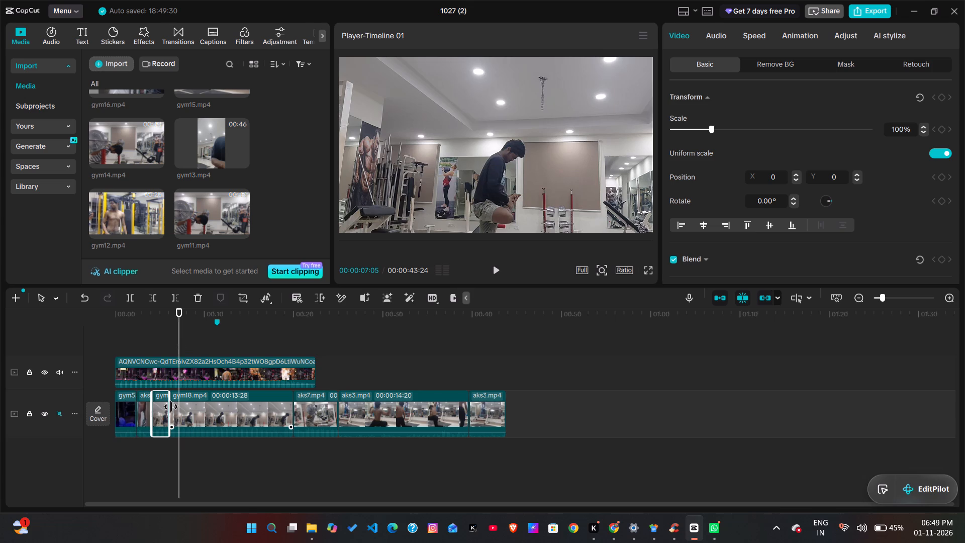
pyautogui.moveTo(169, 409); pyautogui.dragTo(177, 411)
# Examine the two gym18.mp4 segments in playback, then go back frame by frame to 00:00:09:03.
pyautogui.moveTo(177, 349); pyautogui.dragTo(152, 346)
pyautogui.press('space')
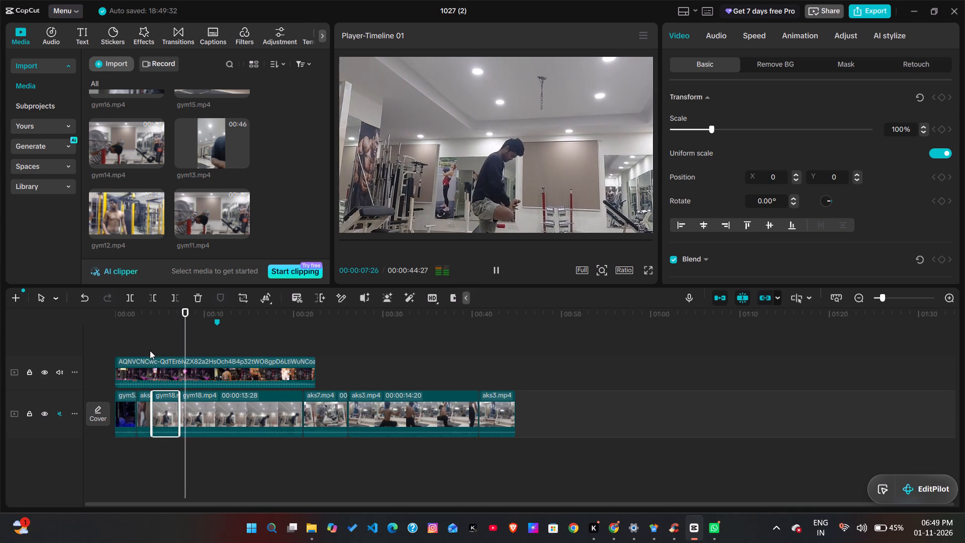
pyautogui.press('space')
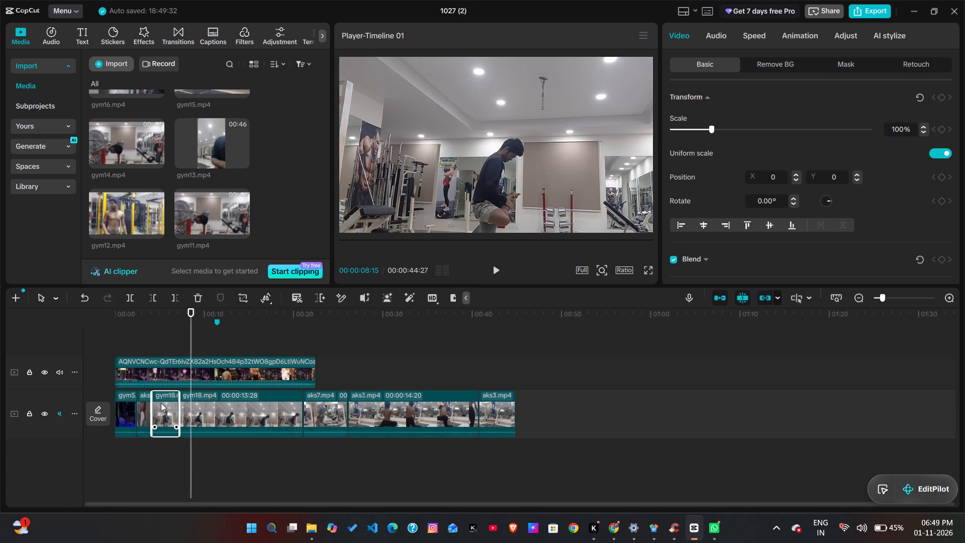
pyautogui.press('space')
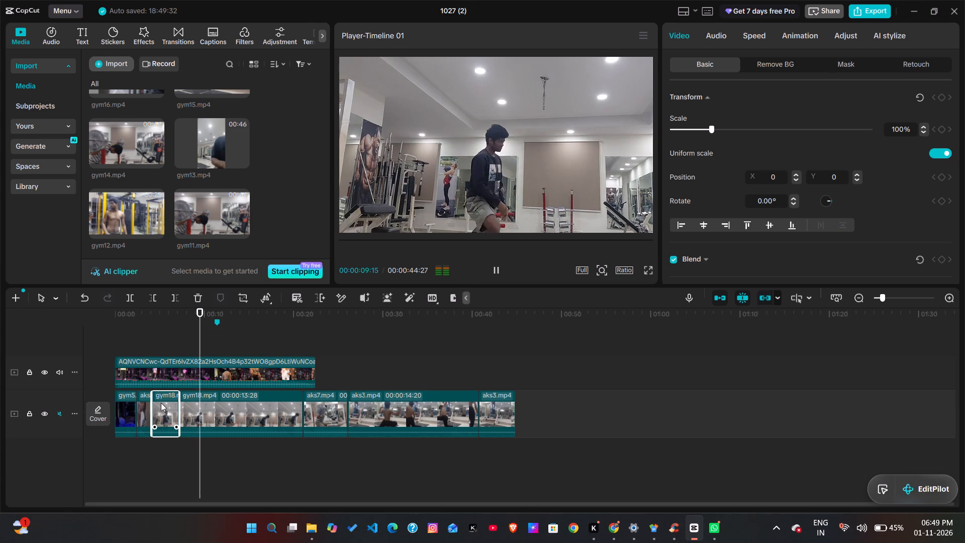
pyautogui.press('space')
pyautogui.press('Left')
pyautogui.press('Left')
pyautogui.press('Left')
pyautogui.press('Left')
pyautogui.press('Left')
pyautogui.press('Left')
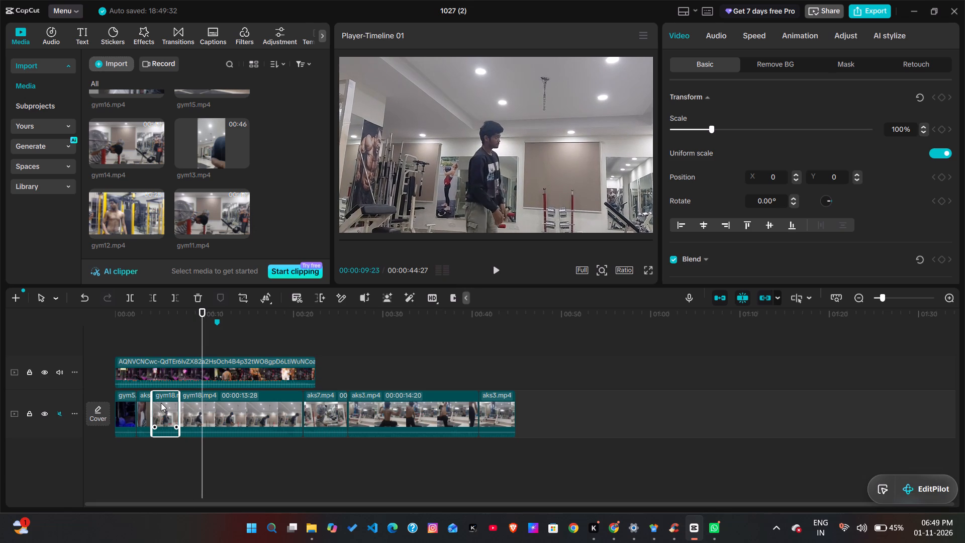
pyautogui.press('Left')
pyautogui.press('Left')
pyautogui.press('Left')
pyautogui.press('Left')
pyautogui.press('Left')
pyautogui.press('Left')
pyautogui.press('Left')
pyautogui.press('Left')
pyautogui.press('Left')
pyautogui.press('Left')
pyautogui.press('Left')
pyautogui.press('Left')
pyautogui.press('Left')
pyautogui.press('Left')
pyautogui.press('Left')
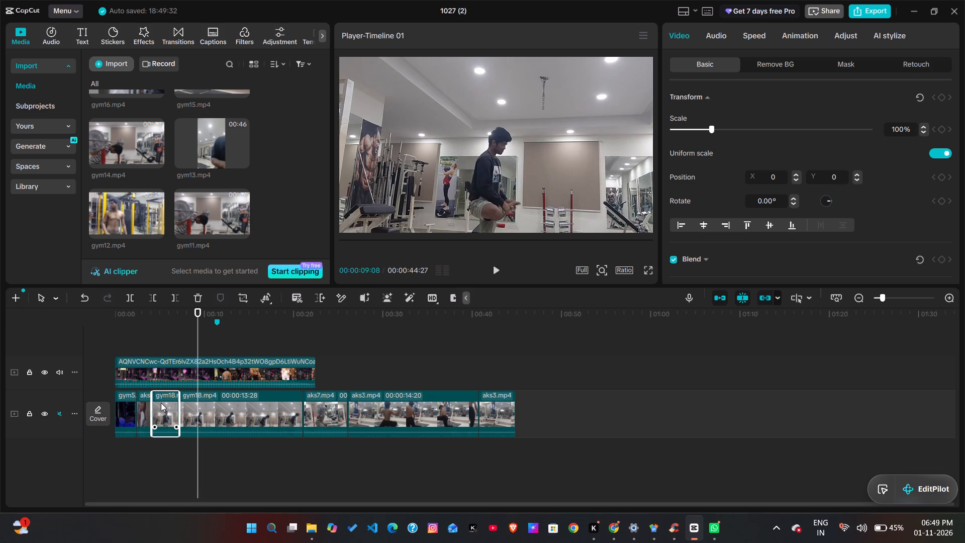
pyautogui.press('Left')
pyautogui.press('Left')
pyautogui.press('Left')
pyautogui.press('Left')
pyautogui.press('Left')
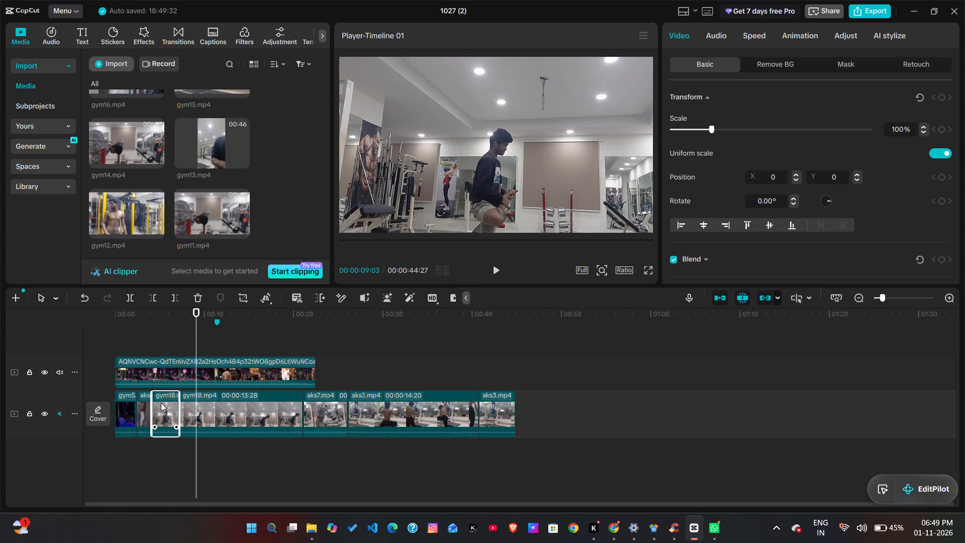
# Cut the short first gym18.mp4 segment out of the timeline and check the start of the remaining gym18.mp4 clip.
pyautogui.hotkey('ctrl', 'x')
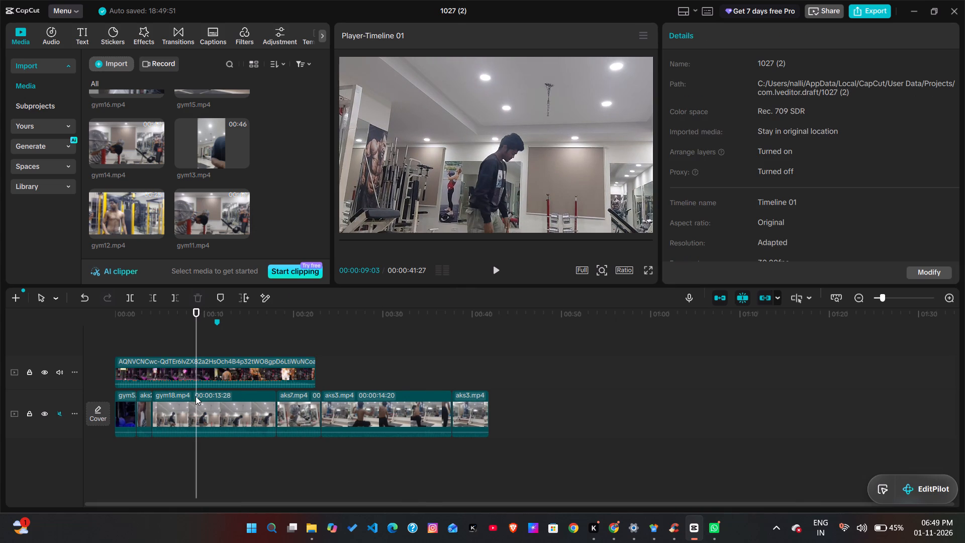
pyautogui.moveTo(194, 341); pyautogui.dragTo(185, 341)
pyautogui.moveTo(185, 341); pyautogui.dragTo(162, 342)
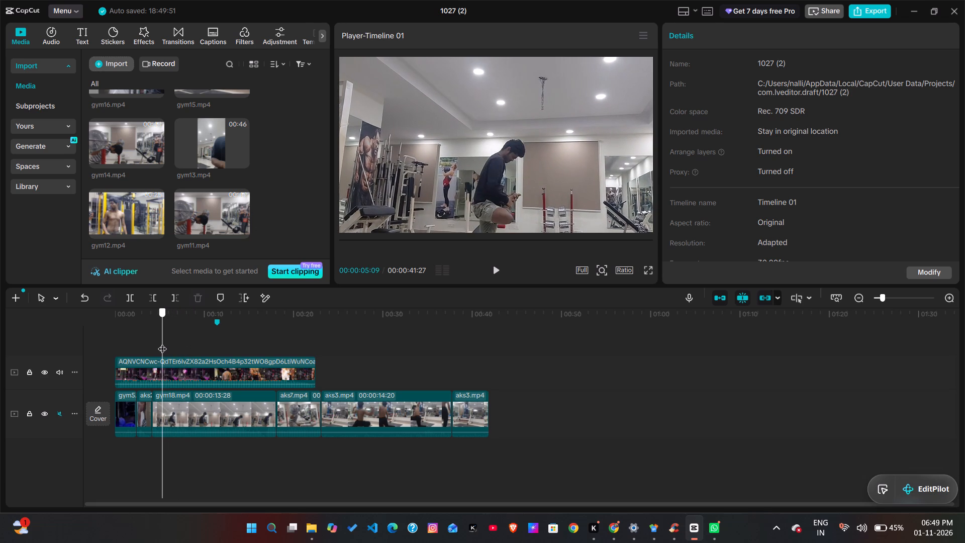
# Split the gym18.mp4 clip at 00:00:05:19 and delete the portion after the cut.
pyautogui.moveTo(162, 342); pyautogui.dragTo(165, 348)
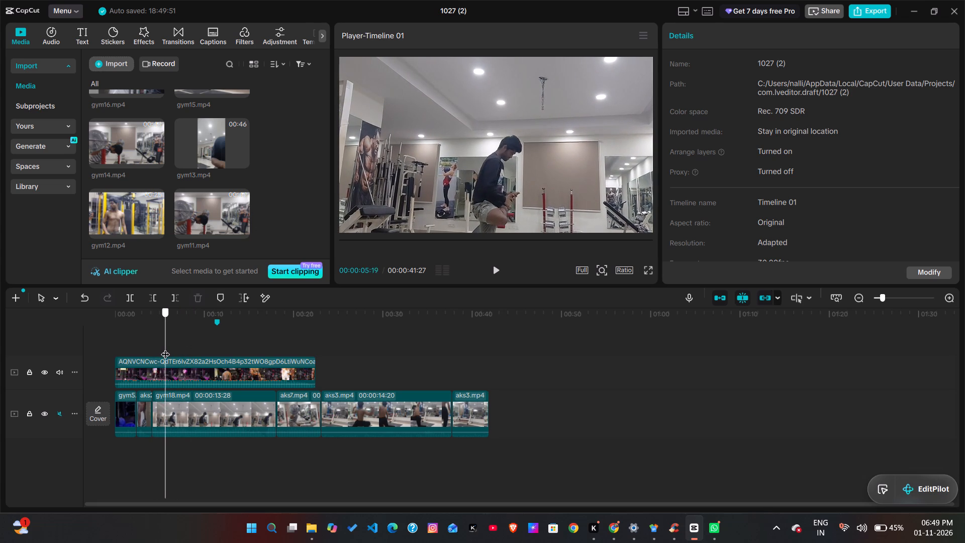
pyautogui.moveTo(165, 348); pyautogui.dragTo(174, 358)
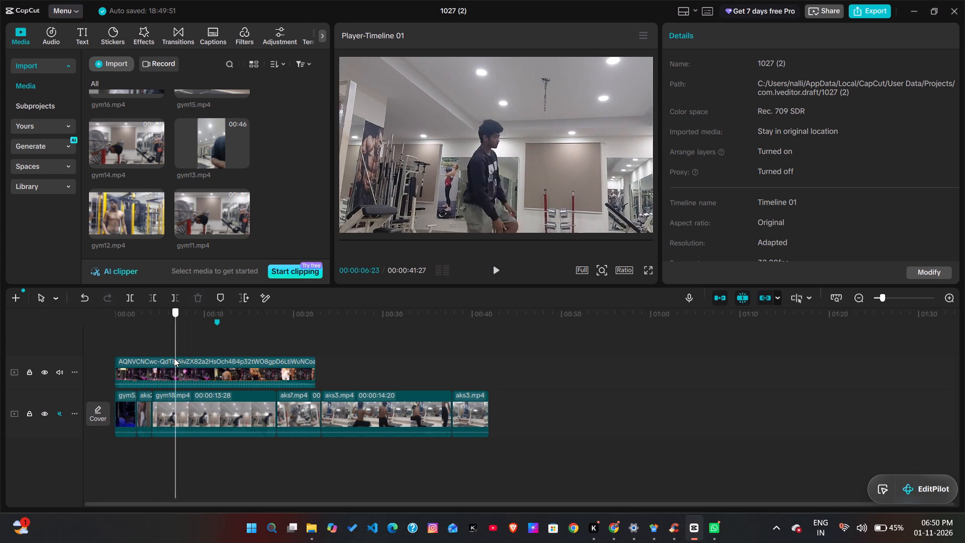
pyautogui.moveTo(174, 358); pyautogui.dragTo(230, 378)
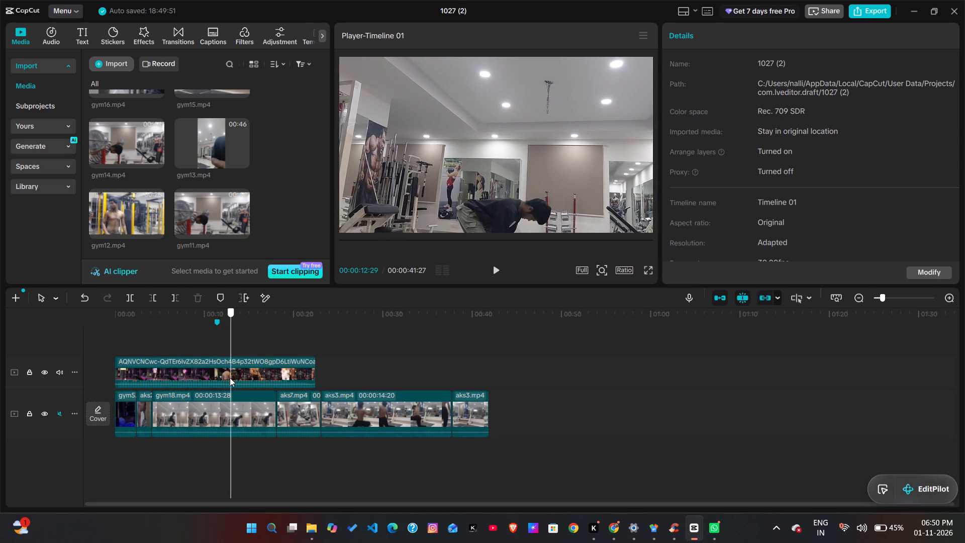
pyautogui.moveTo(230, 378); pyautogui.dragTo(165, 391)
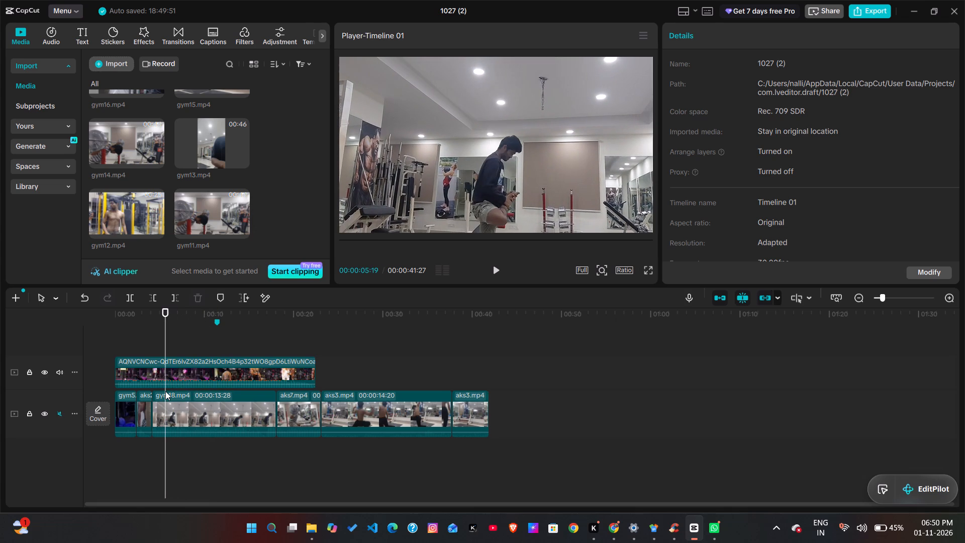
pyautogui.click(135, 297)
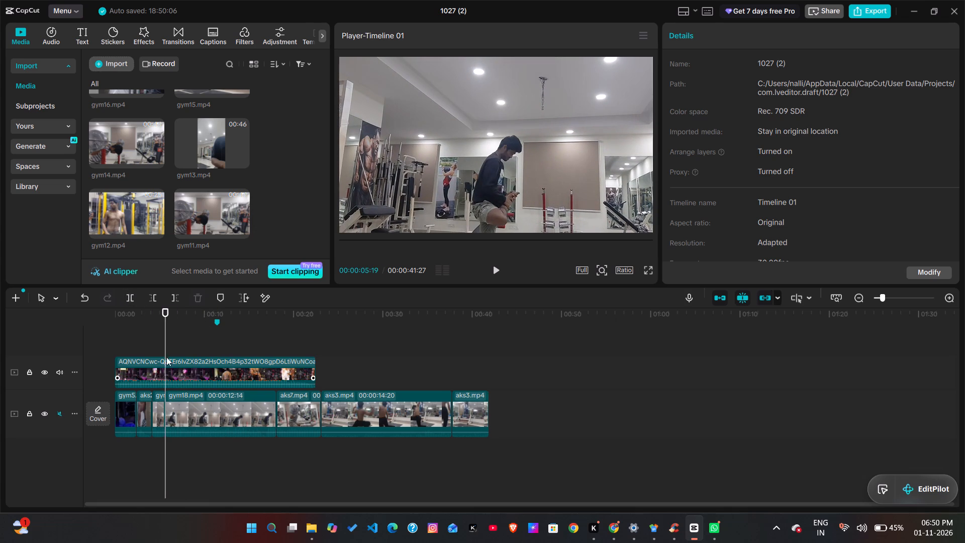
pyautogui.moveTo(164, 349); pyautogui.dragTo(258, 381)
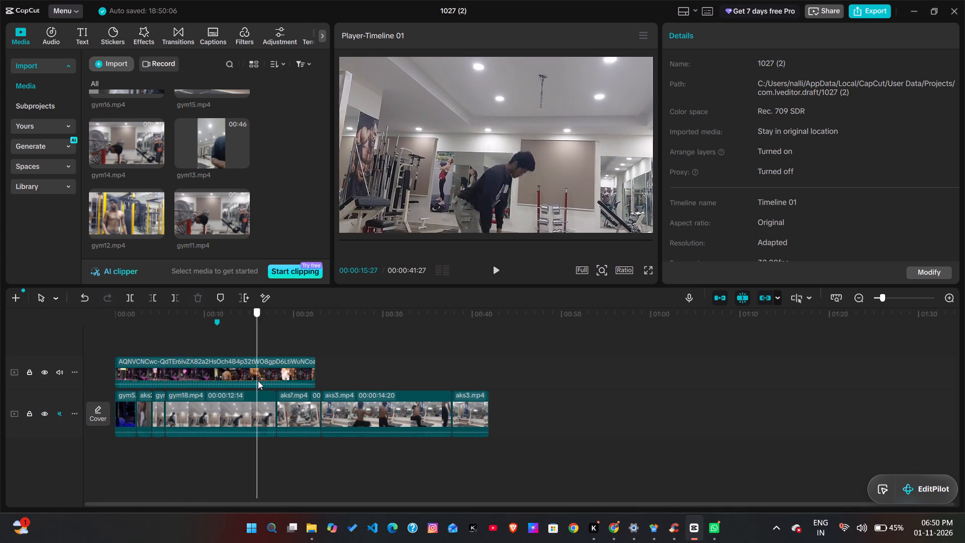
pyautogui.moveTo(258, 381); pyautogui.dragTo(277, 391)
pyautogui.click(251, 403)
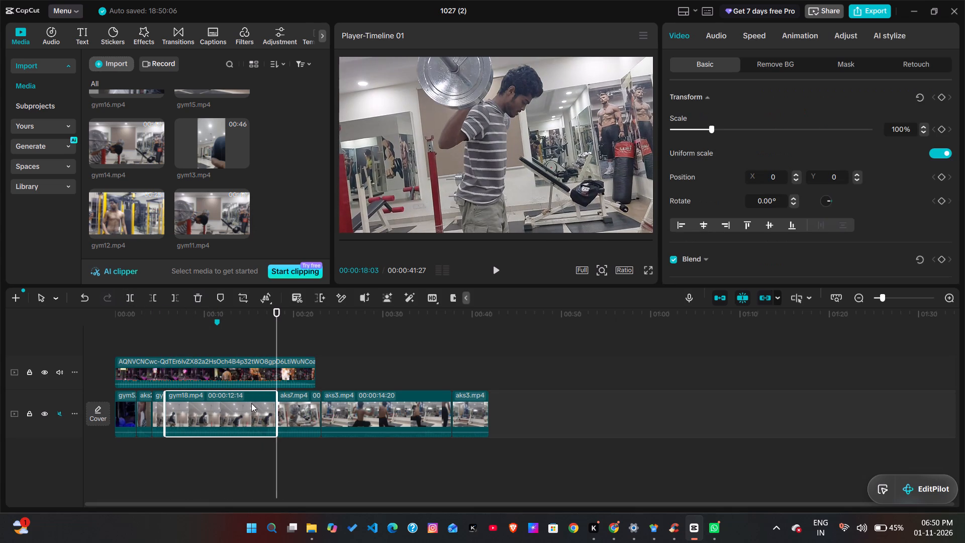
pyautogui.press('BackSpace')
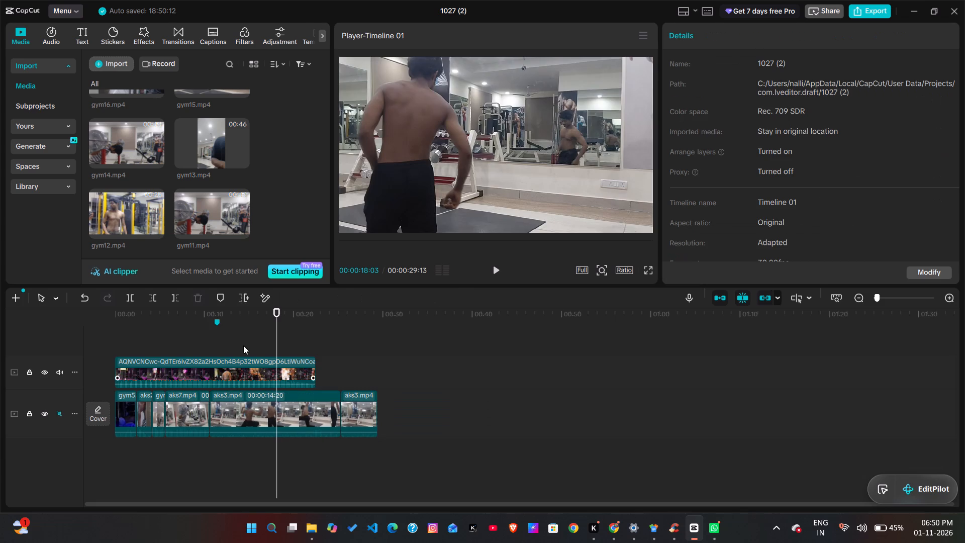
# Replay the opening from the start into the aks7.mp4 clip and recheck the frames of the shortened gym18.mp4 segment.
pyautogui.moveTo(279, 333); pyautogui.dragTo(133, 380)
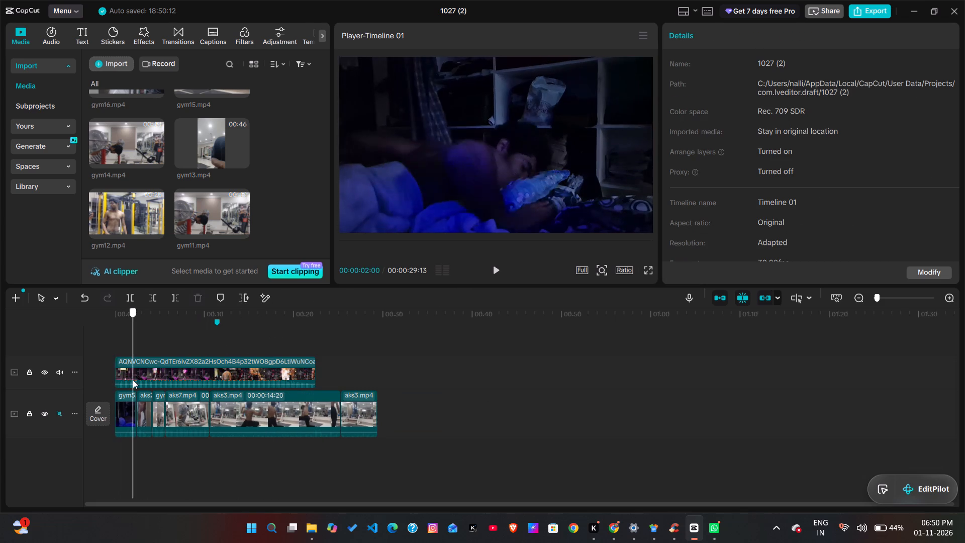
pyautogui.moveTo(133, 380); pyautogui.dragTo(101, 380)
pyautogui.press('space')
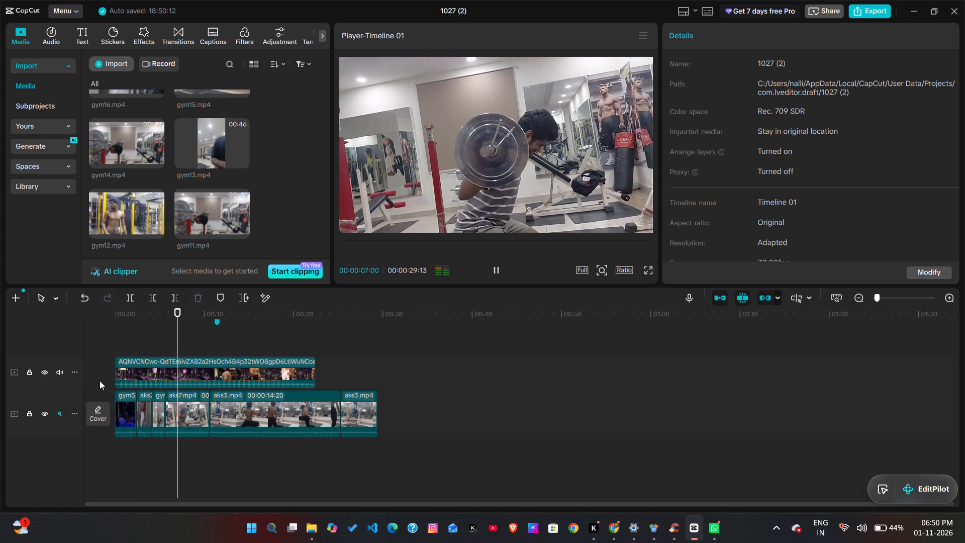
pyautogui.press('space')
pyautogui.click(162, 409)
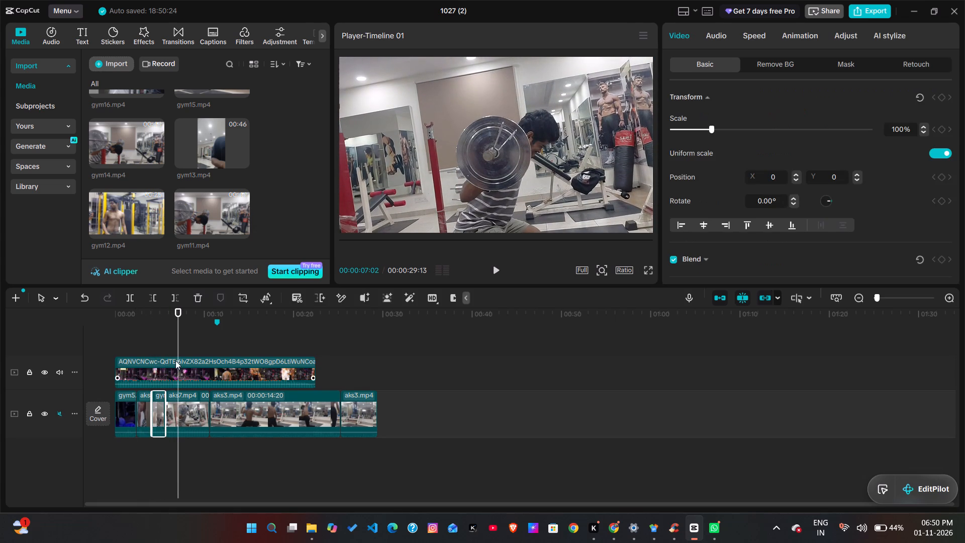
pyautogui.click(178, 353)
pyautogui.moveTo(175, 343); pyautogui.dragTo(155, 354)
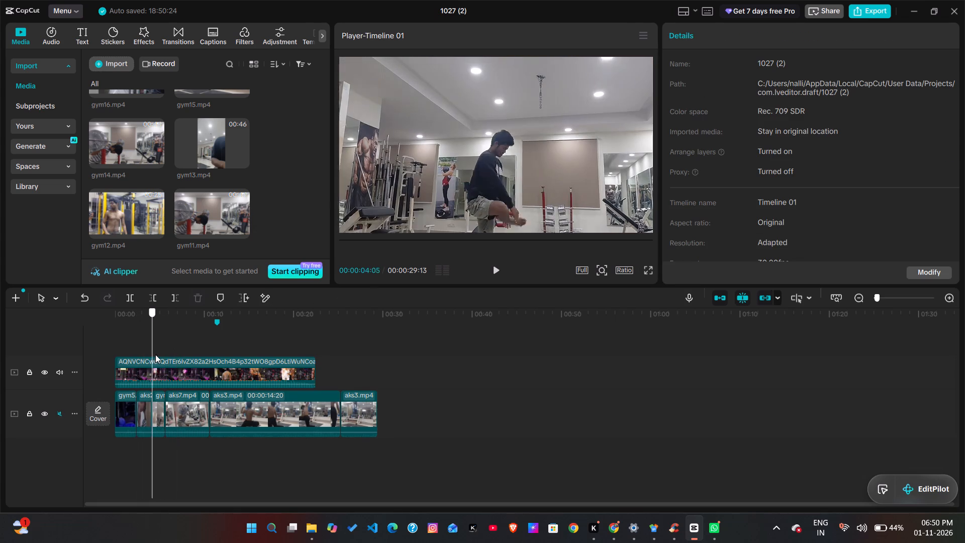
pyautogui.moveTo(155, 354); pyautogui.dragTo(157, 354)
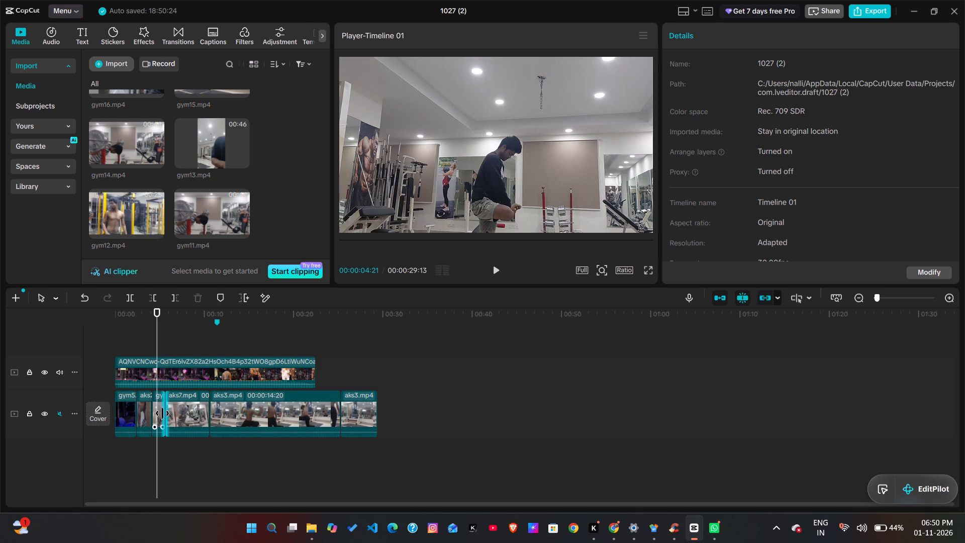
# Undo the latest gym18.mp4 deletion and split, and bring back the short first gym18.mp4 segment removed earlier.
pyautogui.hotkey('ctrl', 'z')
pyautogui.hotkey('ctrl', 'z')
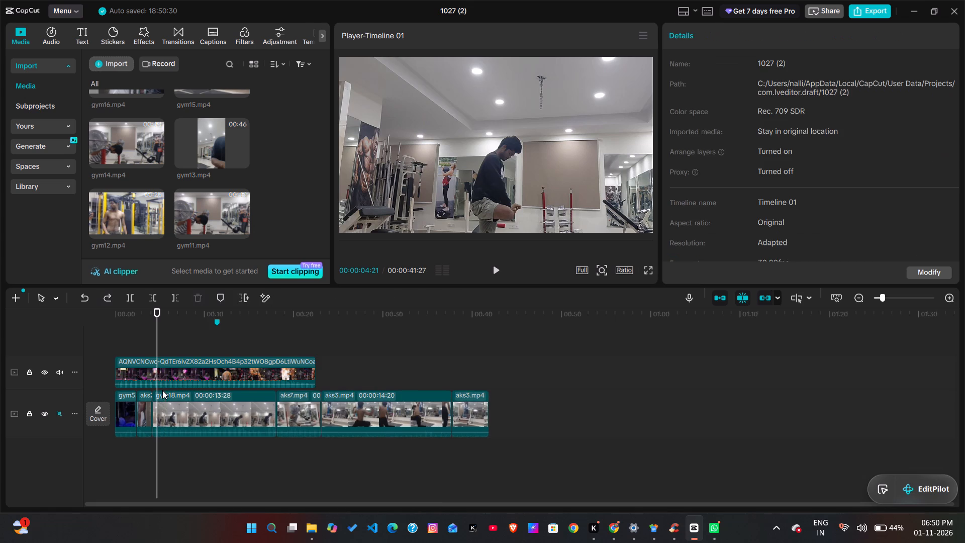
pyautogui.hotkey('ctrl', 'z')
pyautogui.hotkey('ctrl', 'z')
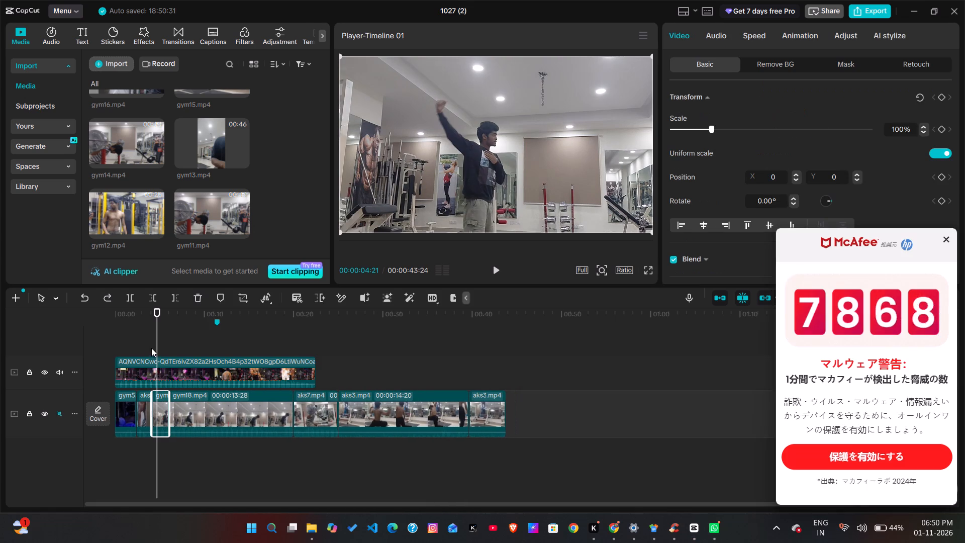
# Play from the aks2.mp4 clip through the two gym18.mp4 segments to examine the exercise, closing the McAfee pop-up.
pyautogui.moveTo(153, 345); pyautogui.dragTo(144, 344)
pyautogui.press('space')
pyautogui.press('space')
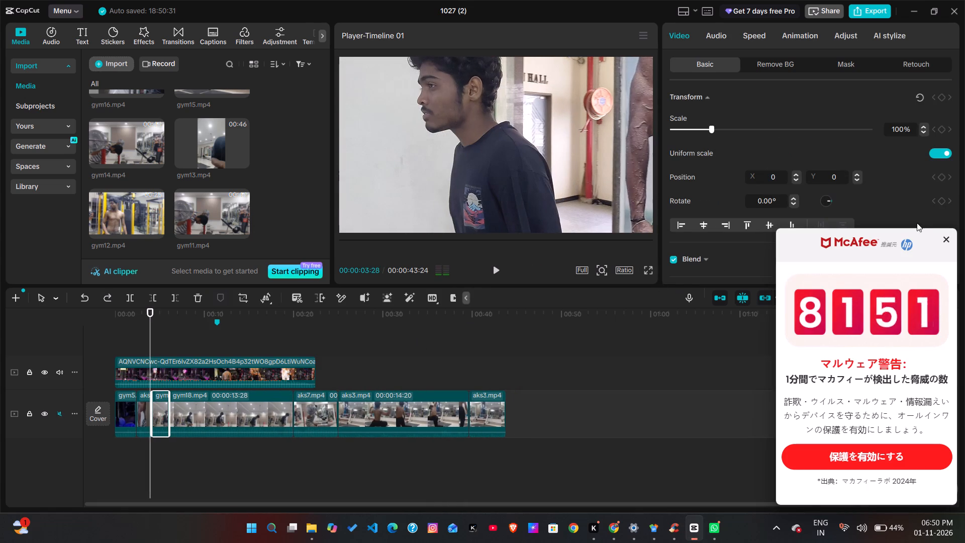
pyautogui.click(946, 234)
pyautogui.press('space')
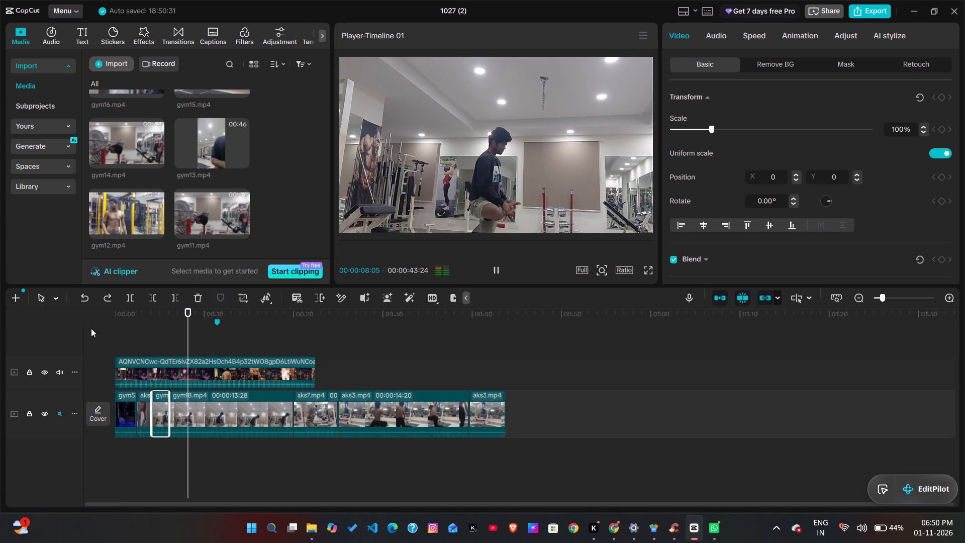
pyautogui.press('space')
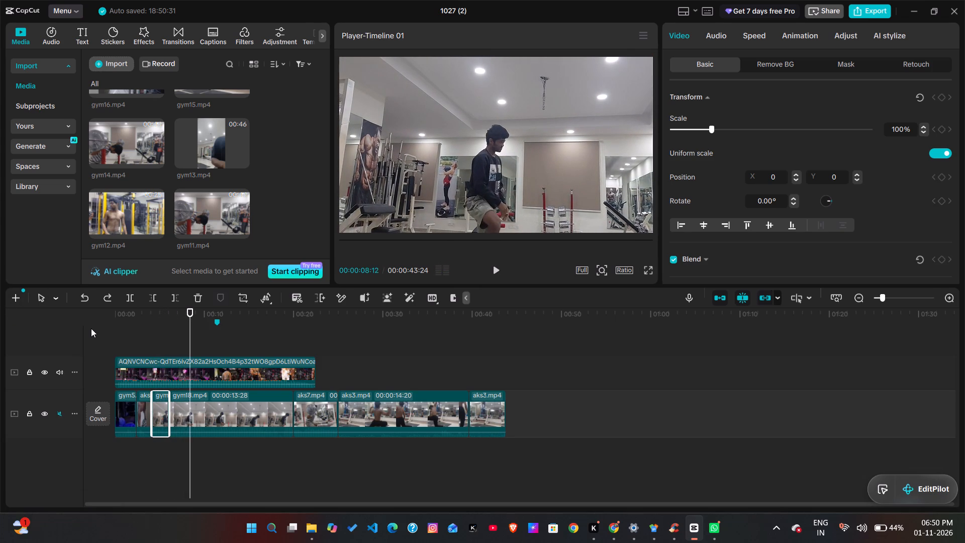
pyautogui.press('space')
pyautogui.press('space')
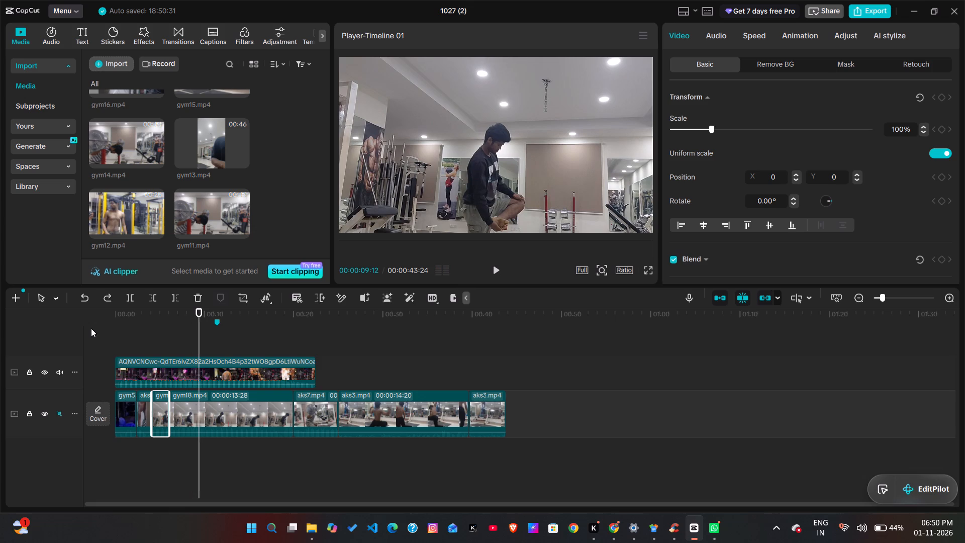
# Split the longer gym18.mp4 clip at 00:00:08:23 and delete the portion after the cut.
pyautogui.press('Left')
pyautogui.press('Left')
pyautogui.press('Left')
pyautogui.press('Left')
pyautogui.press('Left')
pyautogui.press('Left')
pyautogui.press('Left')
pyautogui.press('Left')
pyautogui.press('Left')
pyautogui.press('Left')
pyautogui.press('Left')
pyautogui.press('Left')
pyautogui.press('Left')
pyautogui.press('Left')
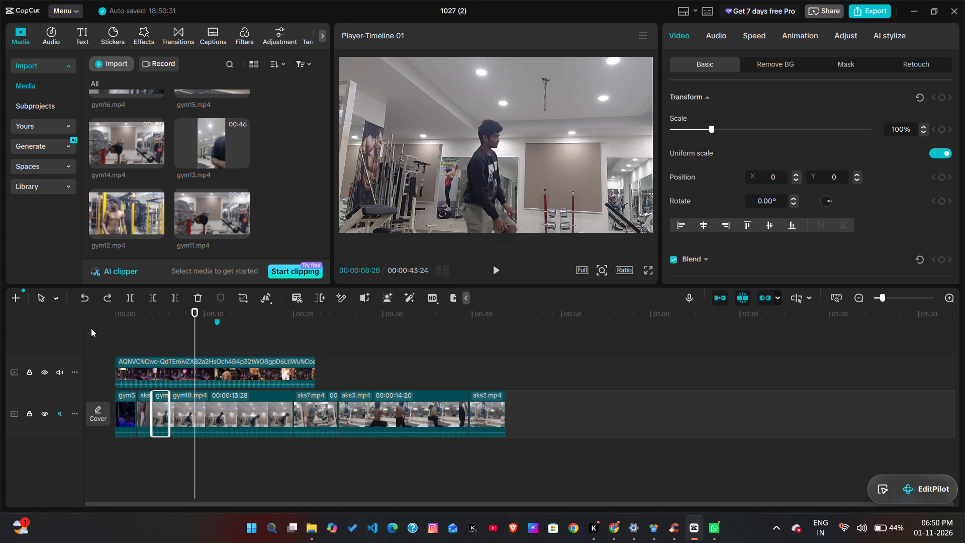
pyautogui.press('Left')
pyautogui.press('Left')
pyautogui.press('Left')
pyautogui.press('Left')
pyautogui.press('Left')
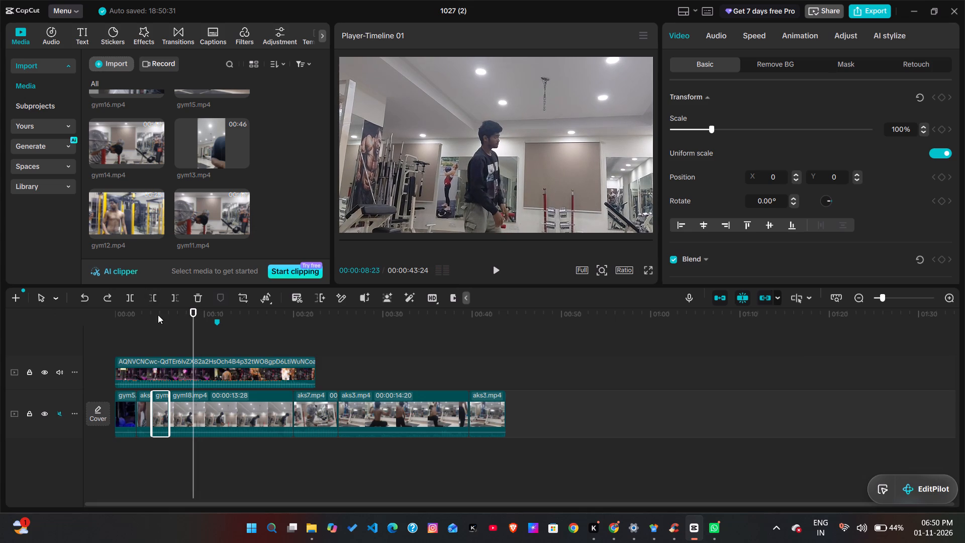
pyautogui.click(130, 302)
pyautogui.click(225, 423)
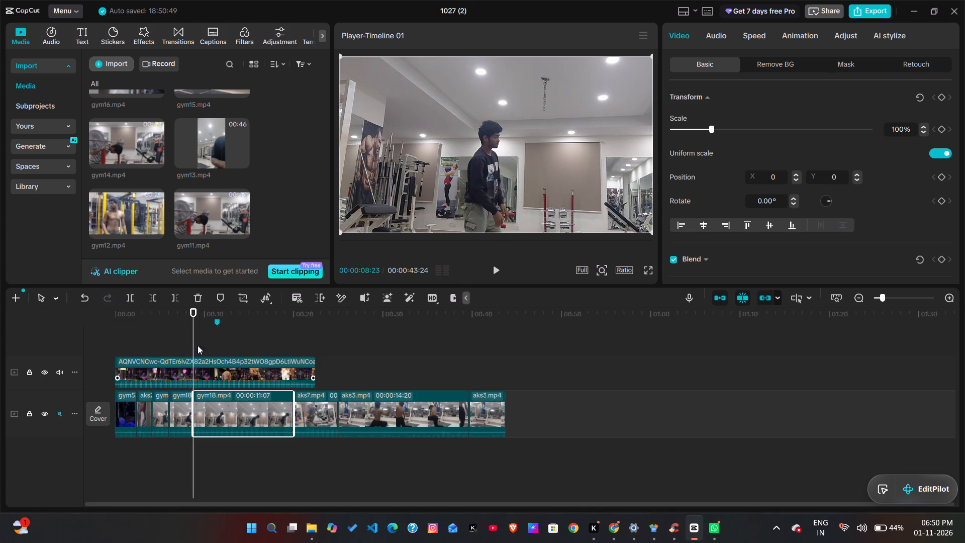
pyautogui.moveTo(193, 343); pyautogui.dragTo(229, 346)
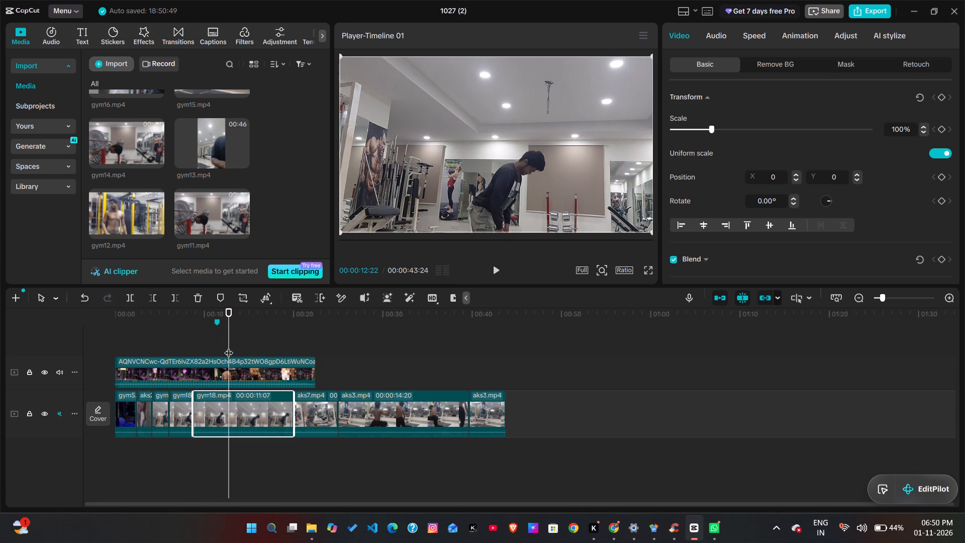
pyautogui.press('BackSpace')
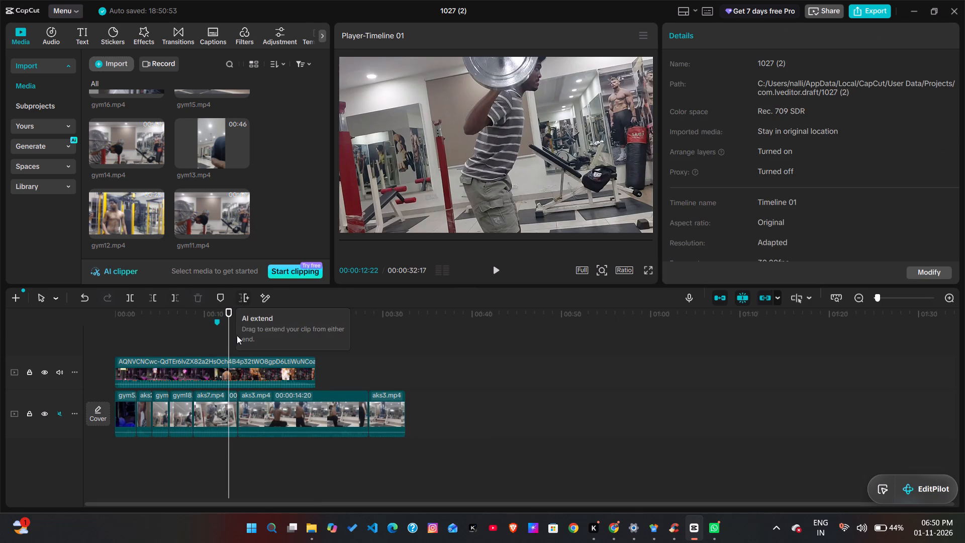
# Replay the sequence from the beginning and examine the cuts from gym18.mp4 through aks7.mp4 into the first aks3.mp4 clip.
pyautogui.moveTo(229, 339); pyautogui.dragTo(103, 346)
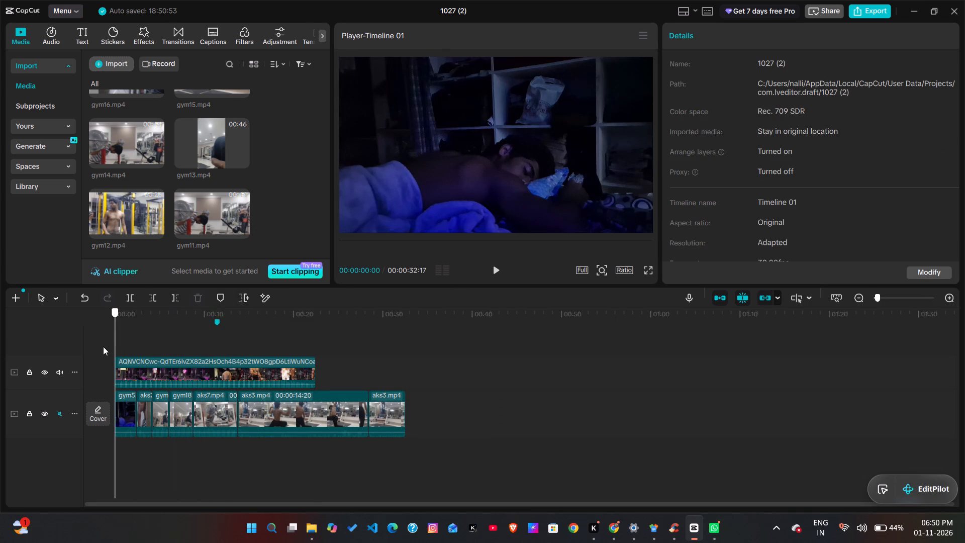
pyautogui.moveTo(103, 346); pyautogui.dragTo(101, 346)
pyautogui.press('space')
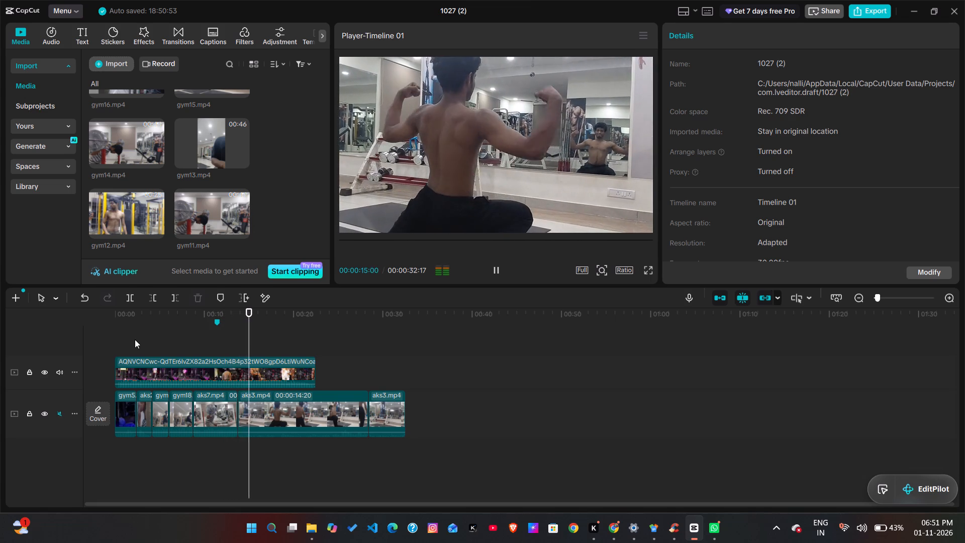
pyautogui.press('space')
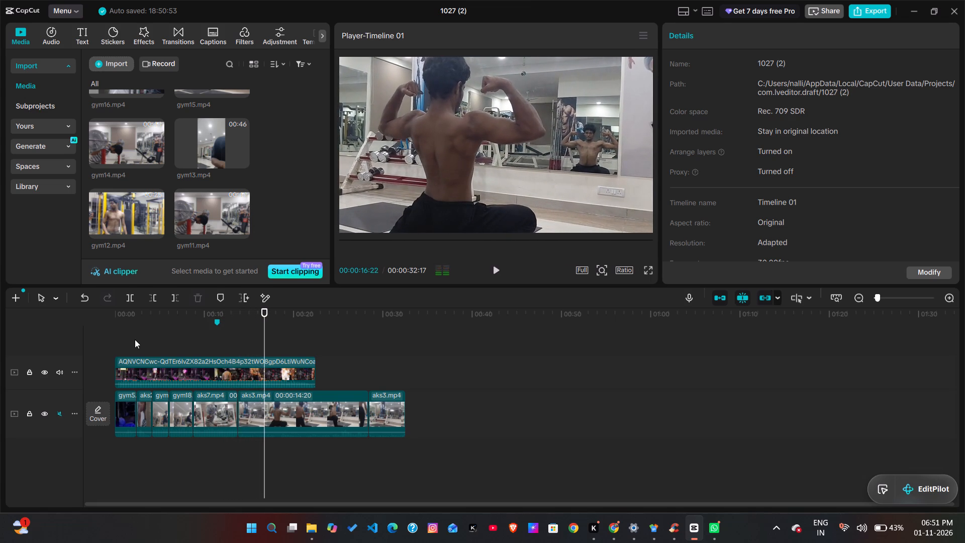
pyautogui.press('space')
pyautogui.press('space')
pyautogui.press('space')
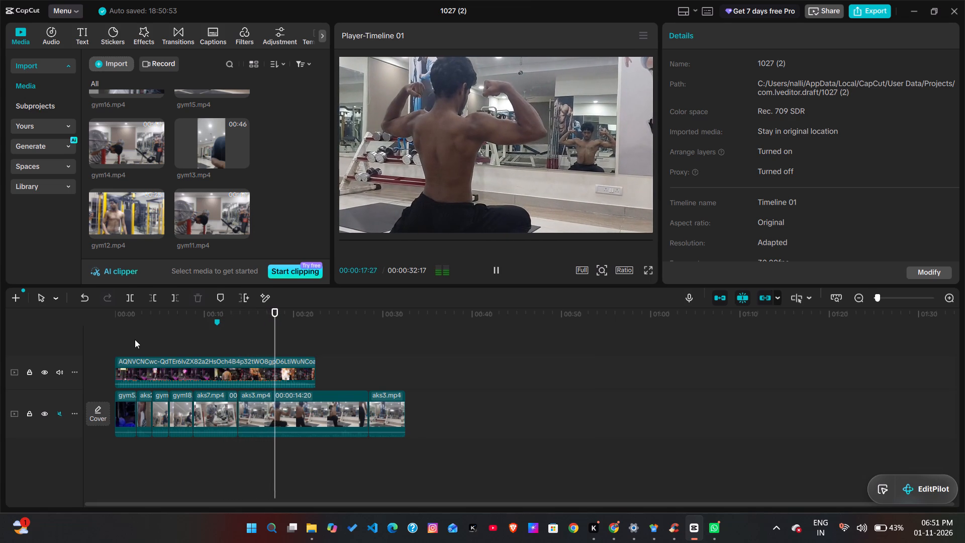
pyautogui.press('space')
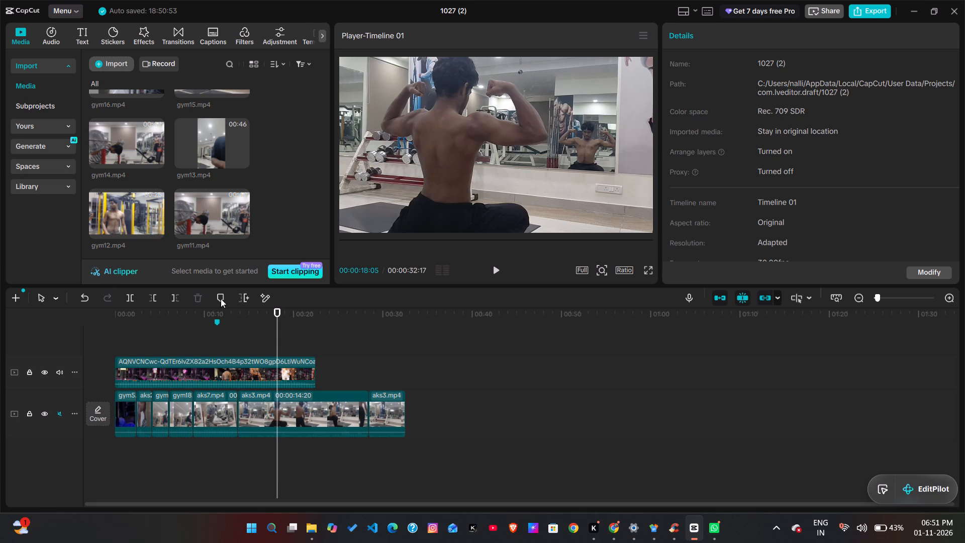
pyautogui.moveTo(277, 329); pyautogui.dragTo(135, 364)
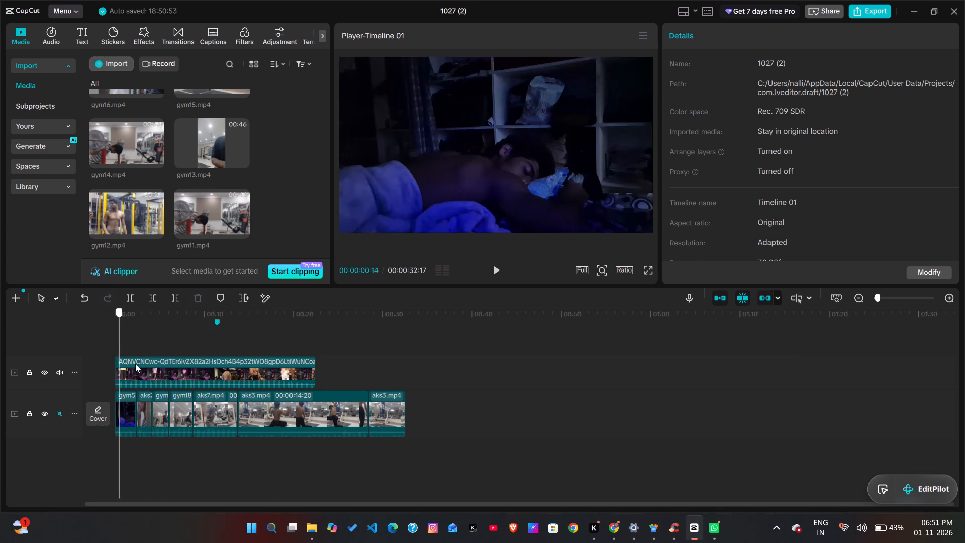
pyautogui.moveTo(135, 364); pyautogui.dragTo(142, 364)
pyautogui.press('space')
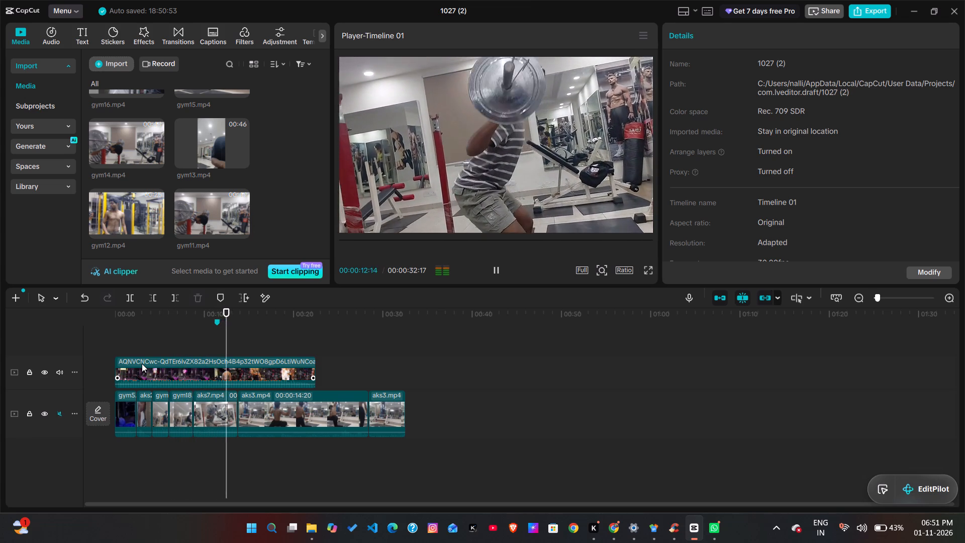
# Extend the start of the first aks3.mp4 clip by about 0.4 seconds.
pyautogui.click(208, 407)
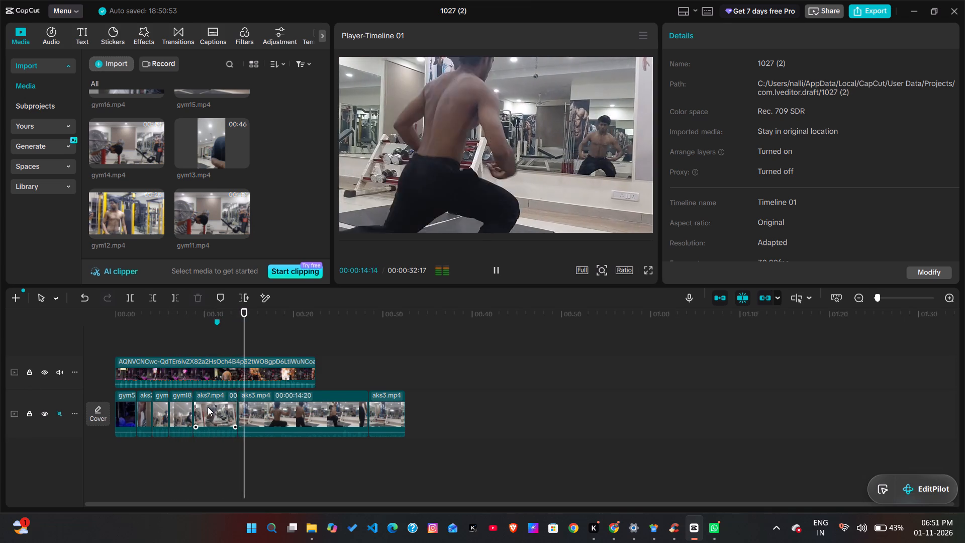
pyautogui.click(241, 408)
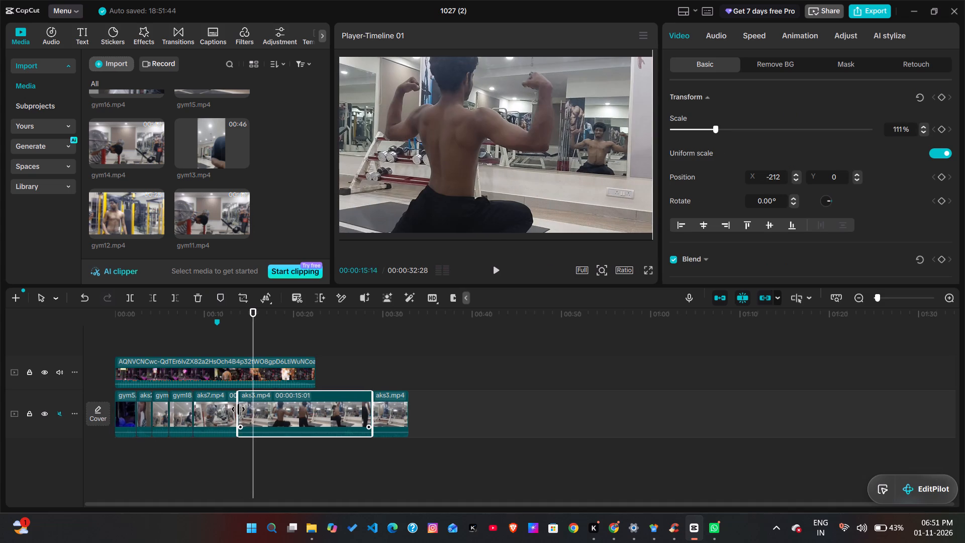
# Trim about 0.8 seconds off the end of the aks7.mp4 clip.
pyautogui.click(228, 411)
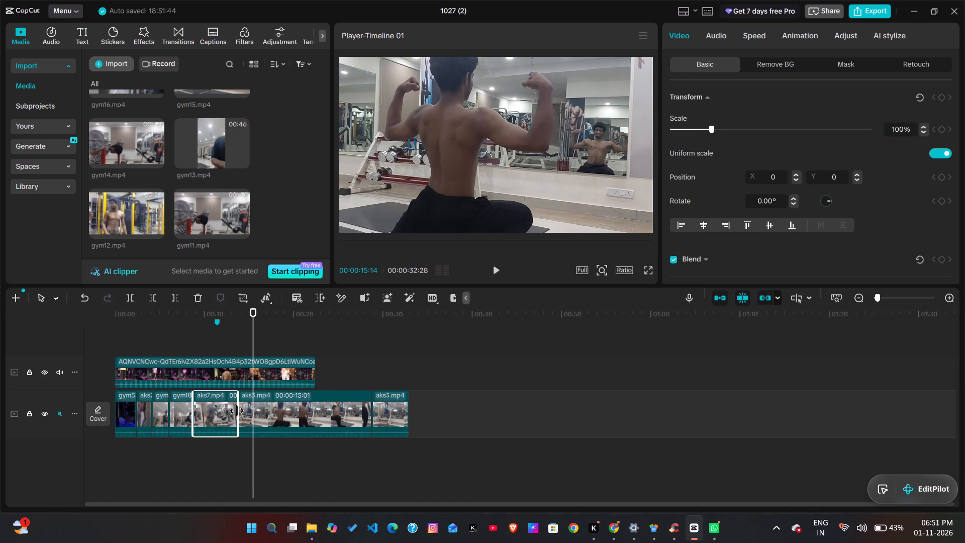
pyautogui.moveTo(237, 411); pyautogui.dragTo(230, 412)
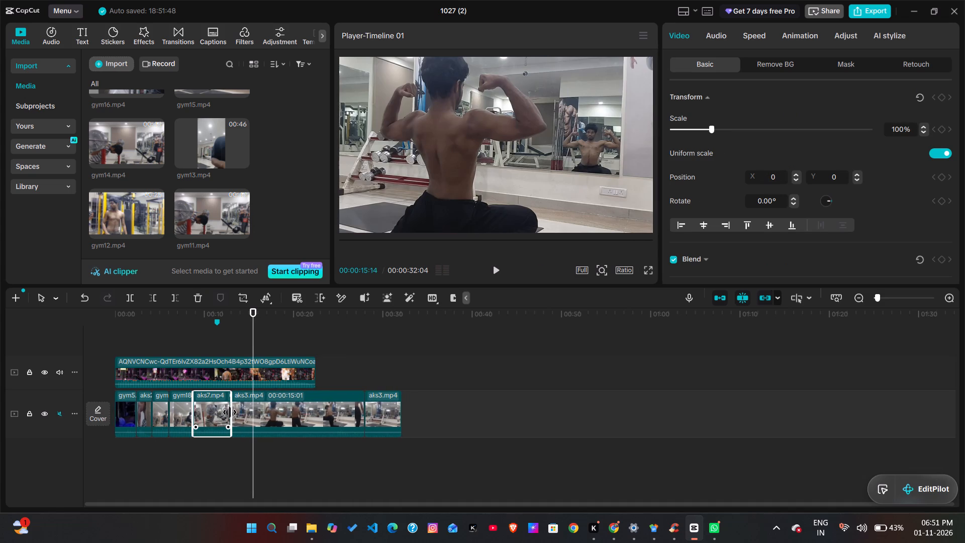
# Replay the cut after aks7.mp4 and trim about 0.7 seconds off the end of the aks7.mp4 clip.
pyautogui.moveTo(251, 323); pyautogui.dragTo(200, 314)
pyautogui.press('space')
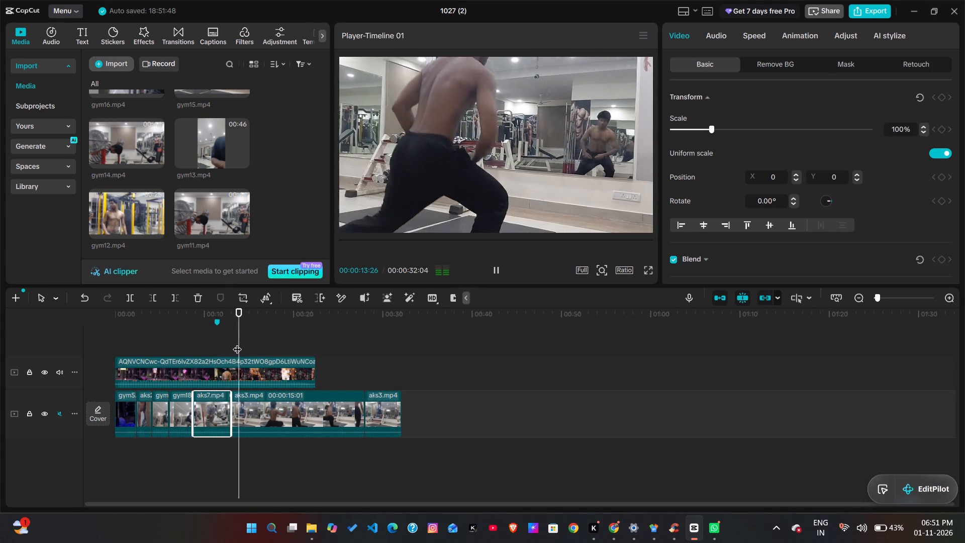
pyautogui.moveTo(237, 343); pyautogui.dragTo(224, 349)
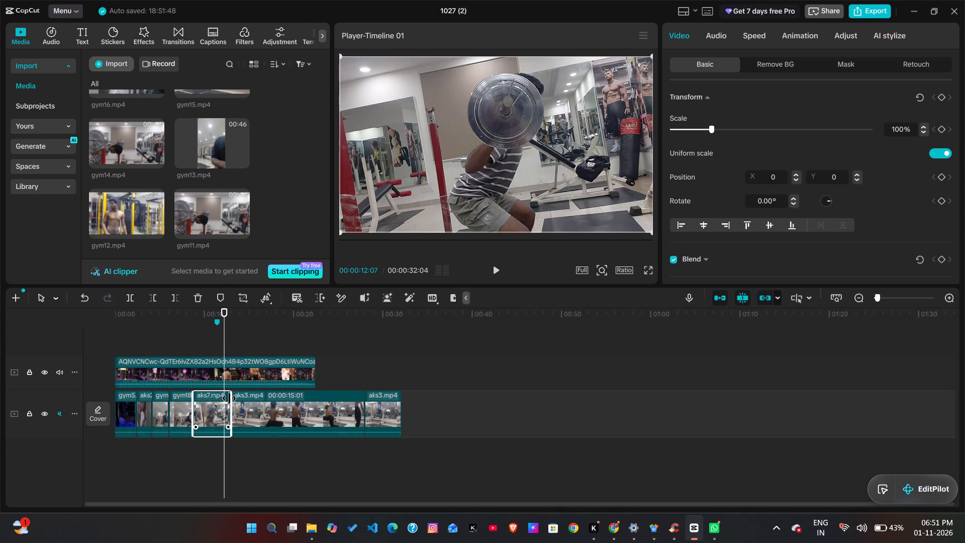
pyautogui.moveTo(231, 400); pyautogui.dragTo(226, 400)
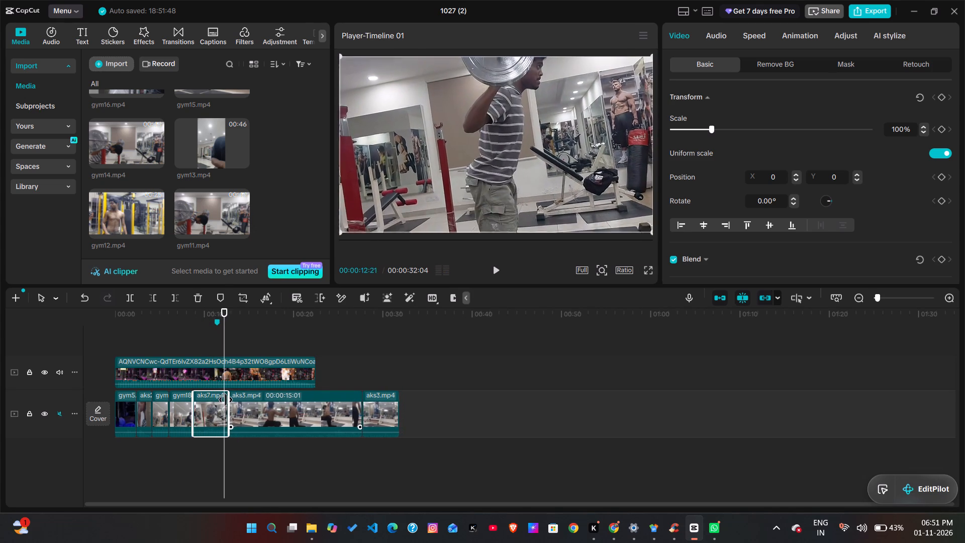
pyautogui.moveTo(226, 400); pyautogui.dragTo(222, 400)
# Replay the sequence from the beginning and examine the cuts and the action in the first aks3.mp4 clip.
pyautogui.moveTo(223, 343); pyautogui.dragTo(136, 346)
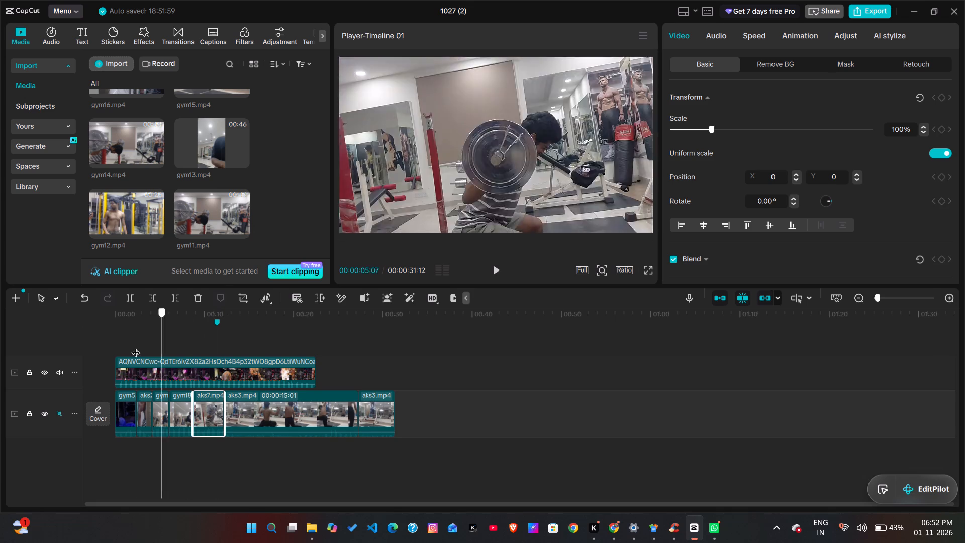
pyautogui.moveTo(136, 346); pyautogui.dragTo(85, 364)
pyautogui.press('space')
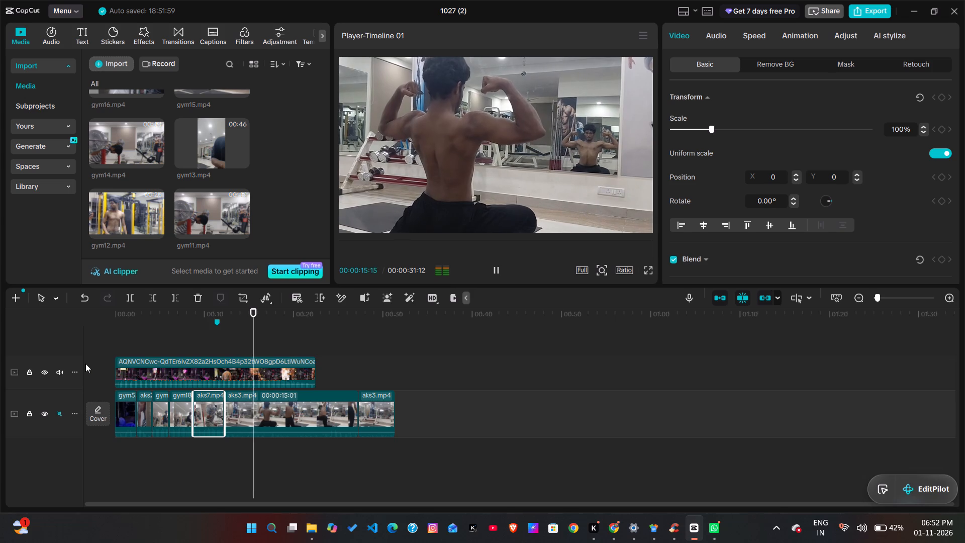
pyautogui.press('space')
pyautogui.press('space')
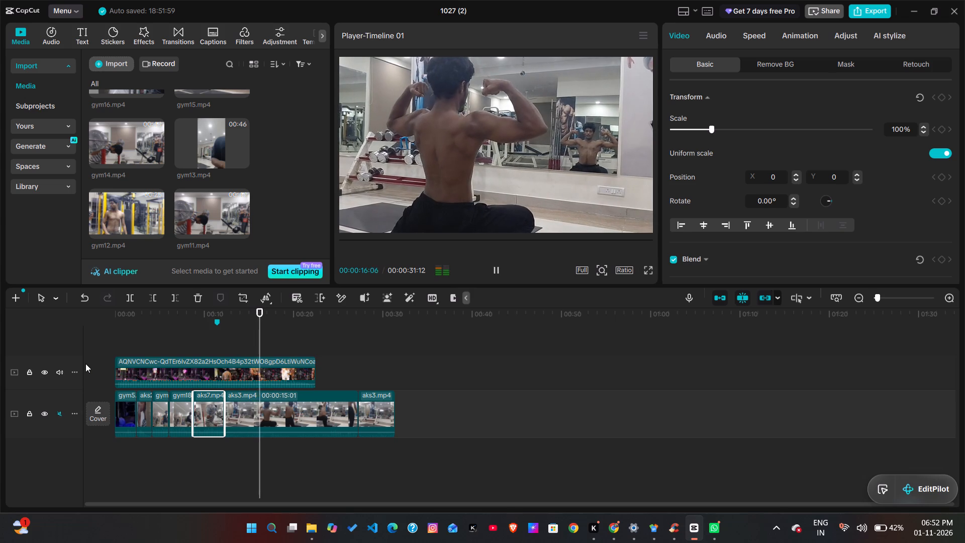
pyautogui.press('space')
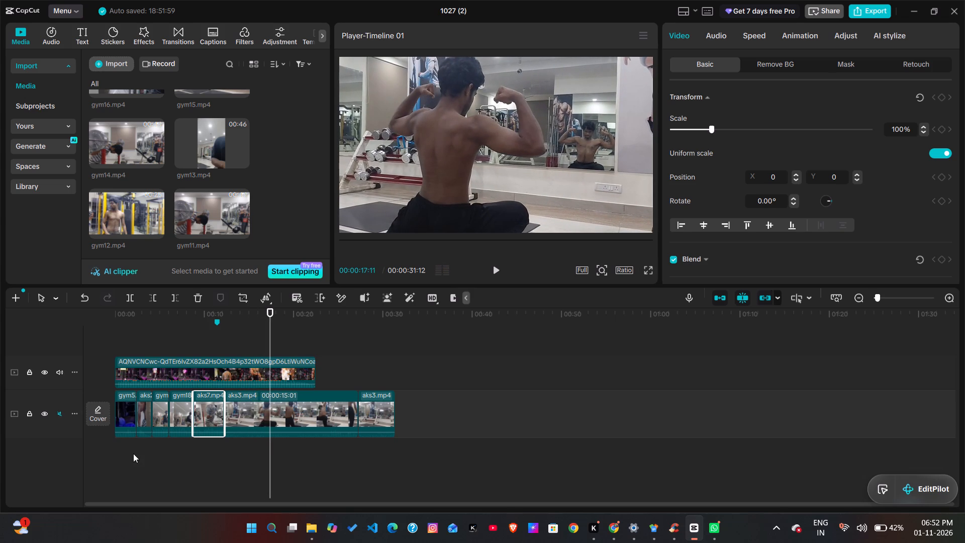
pyautogui.press('space')
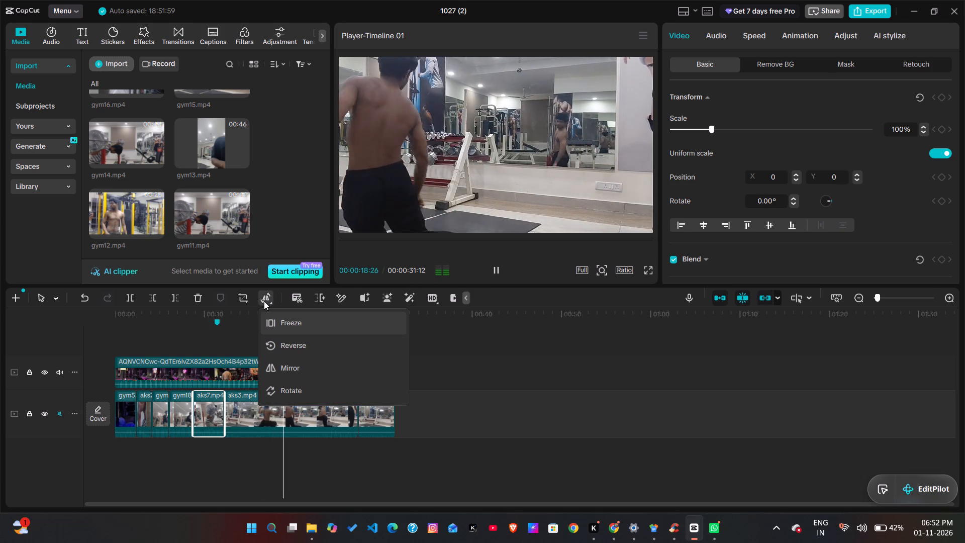
pyautogui.press('space')
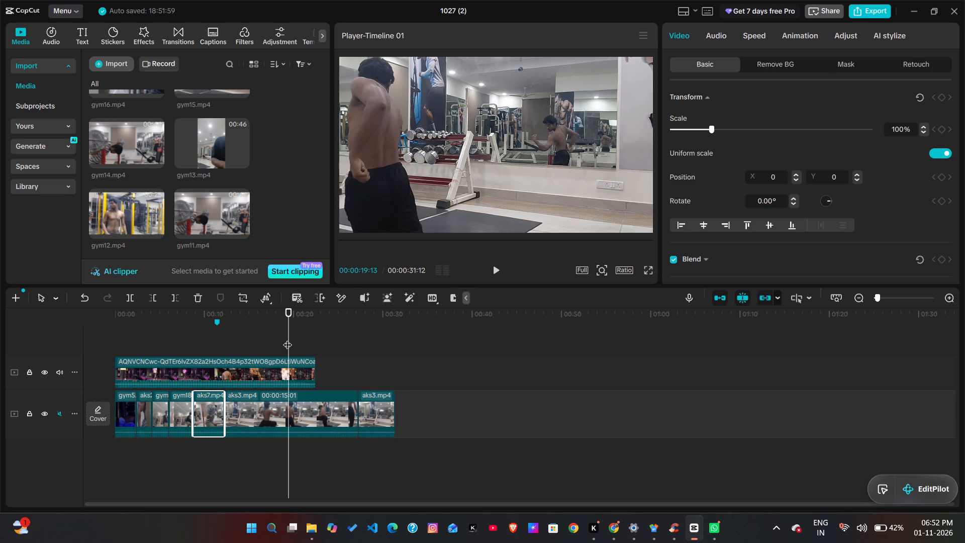
# Split the first aks3.mp4 clip at 00:00:16:29, while the double-biceps pose is still held.
pyautogui.moveTo(287, 338); pyautogui.dragTo(275, 338)
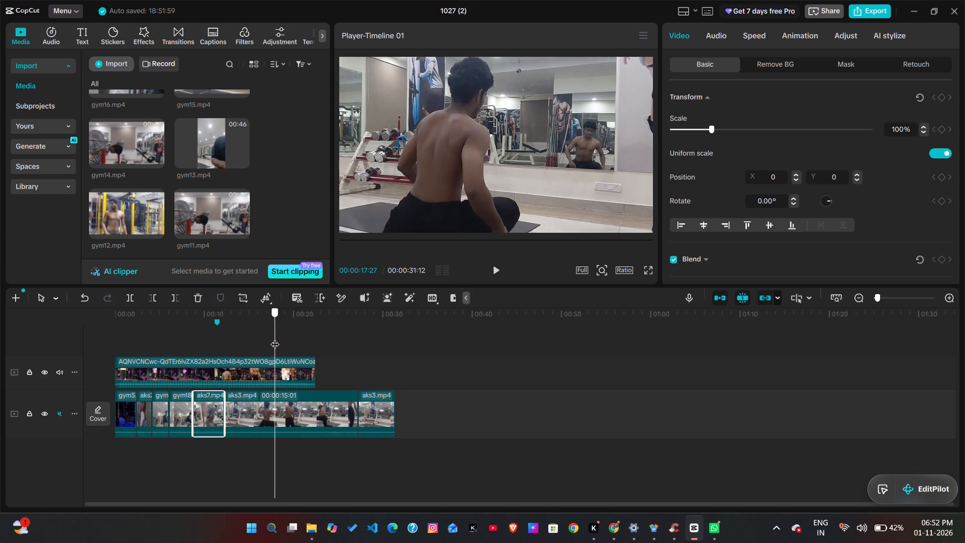
pyautogui.moveTo(275, 338); pyautogui.dragTo(263, 338)
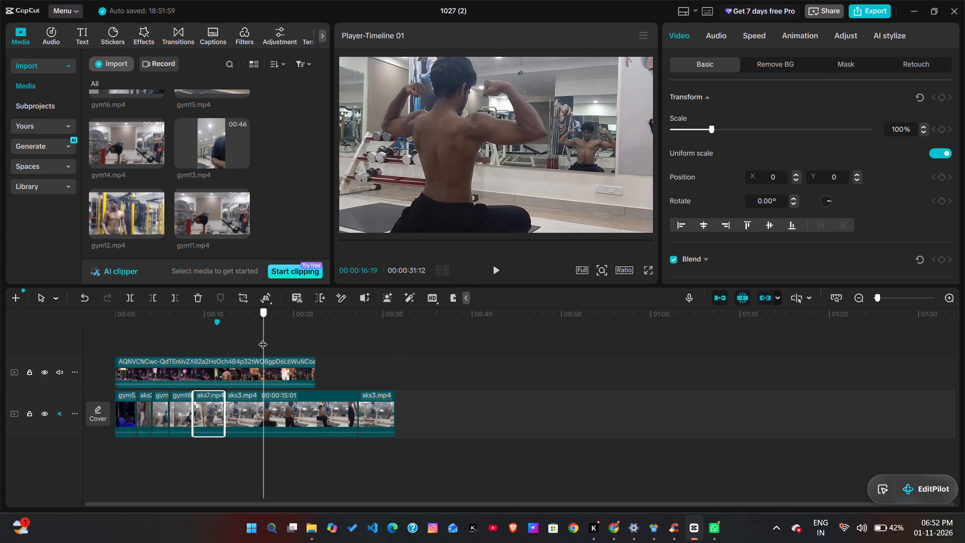
pyautogui.moveTo(263, 338); pyautogui.dragTo(270, 341)
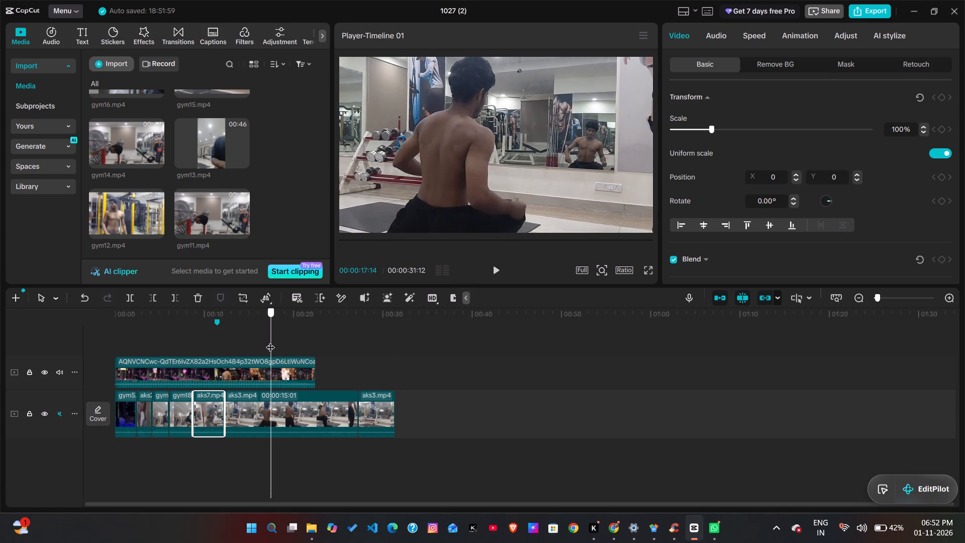
pyautogui.moveTo(270, 341); pyautogui.dragTo(266, 341)
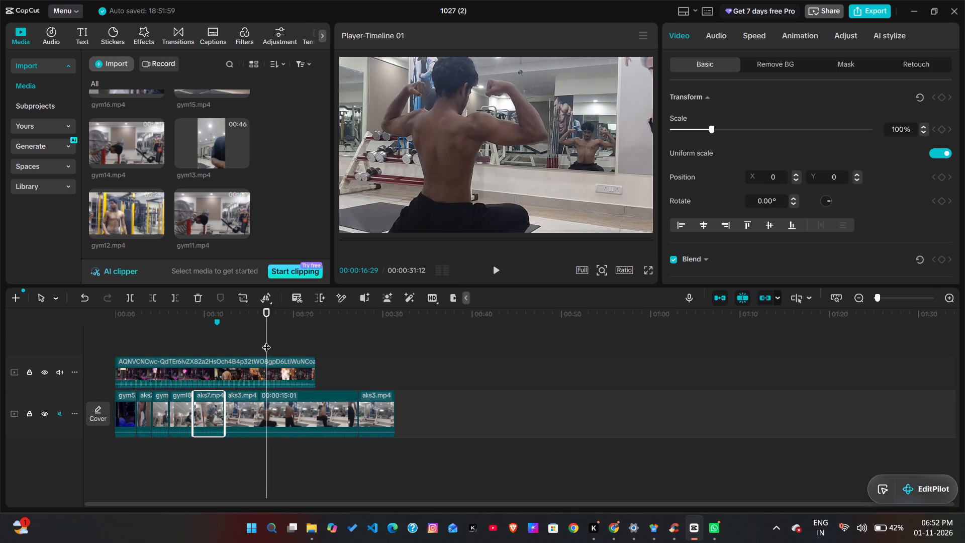
pyautogui.click(282, 399)
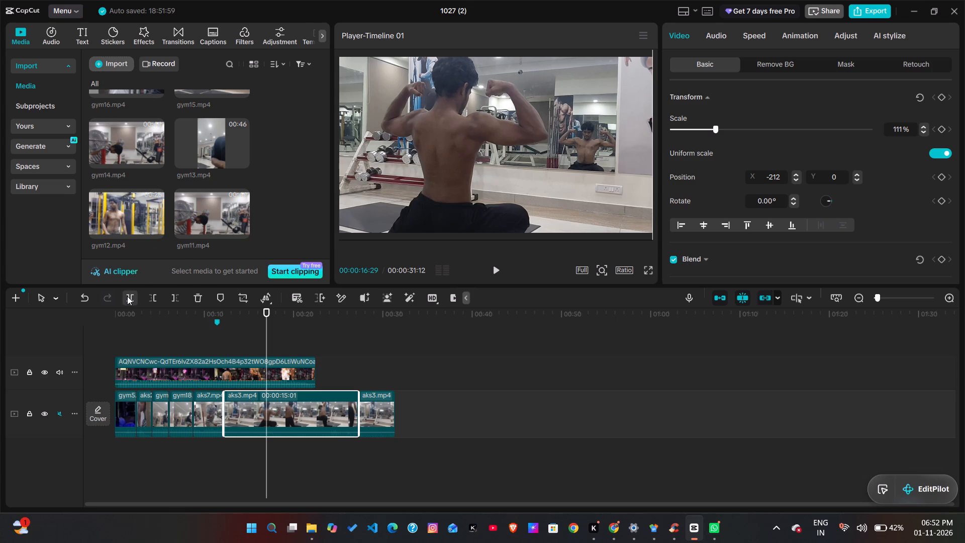
pyautogui.hotkey('ctrl', 'b')
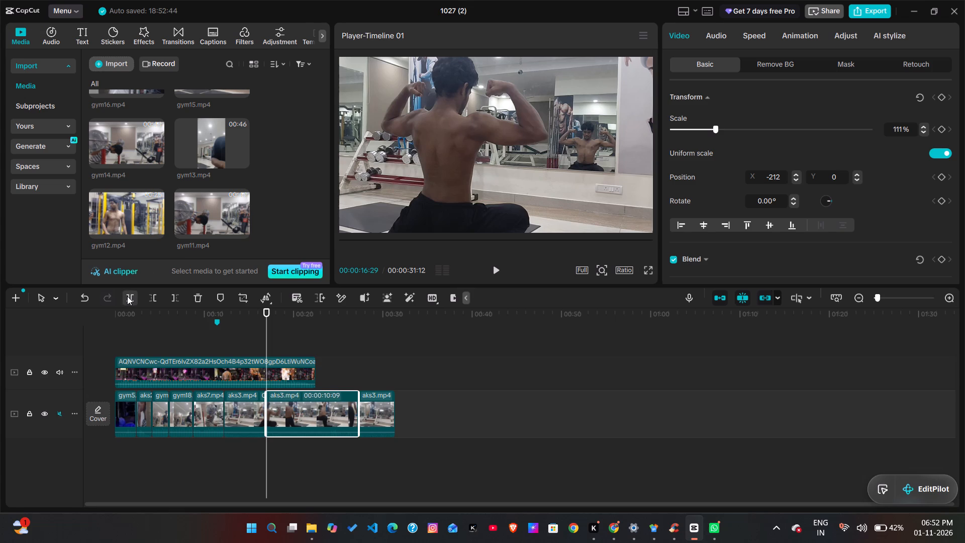
# Split the second aks3.mp4 segment at 00:00:21:04 and delete the portion between 00:00:16:29 and that cut.
pyautogui.press('space')
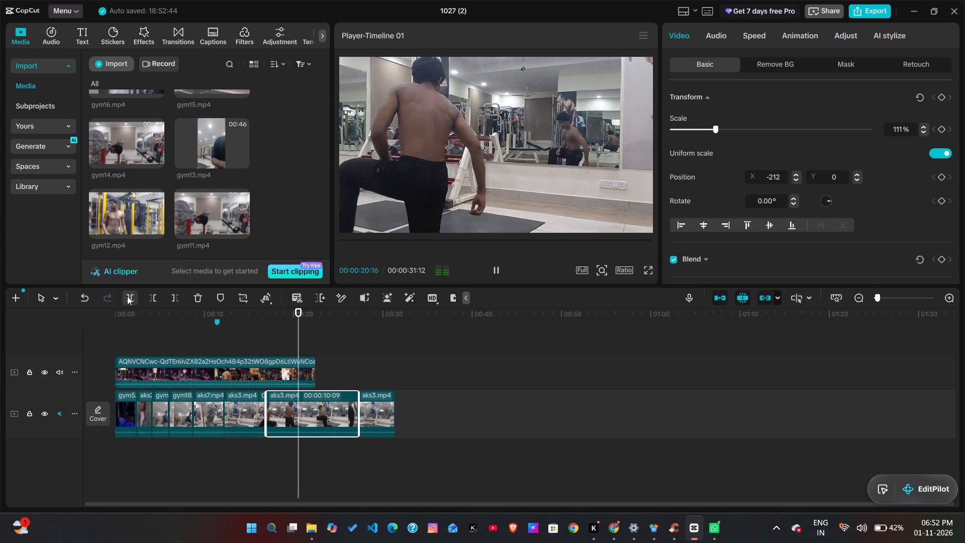
pyautogui.press('space')
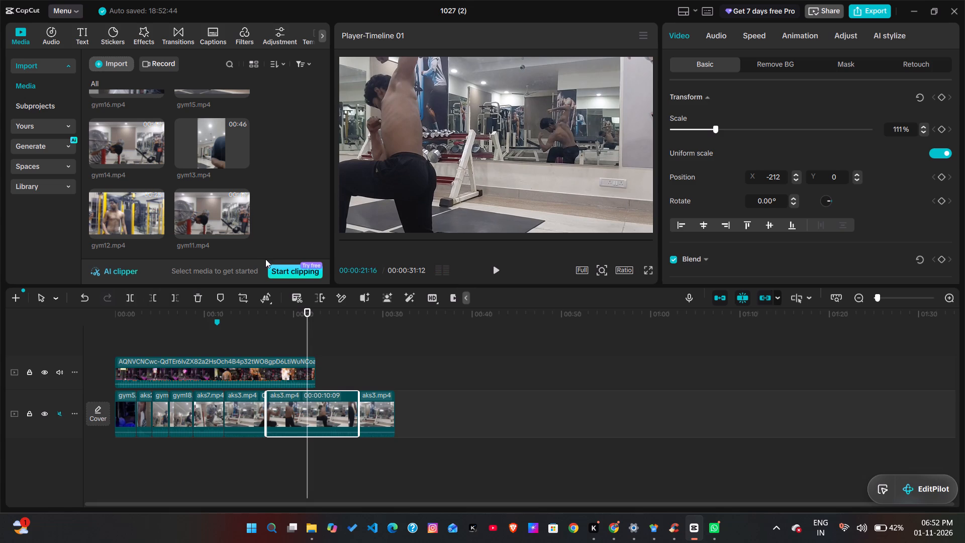
pyautogui.click(306, 328)
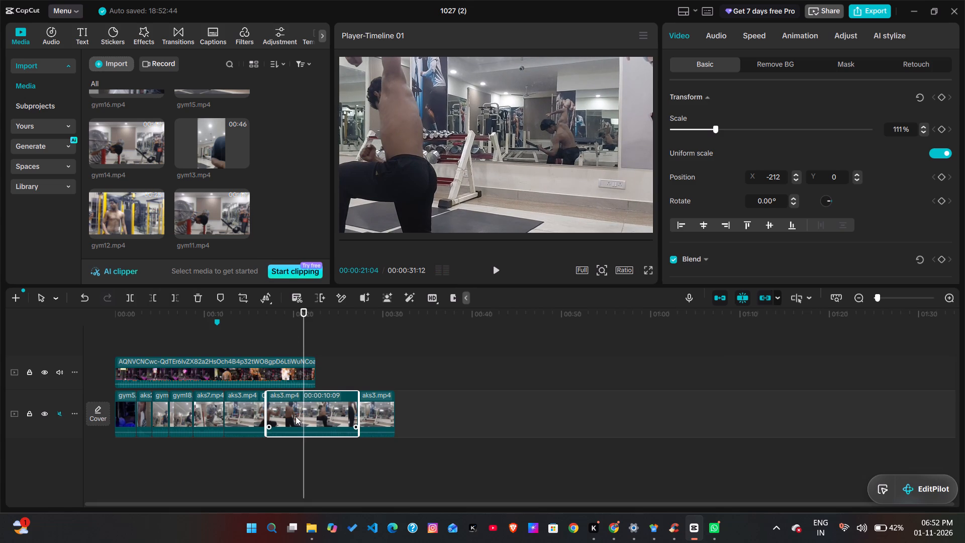
pyautogui.hotkey('ctrl', 'b')
pyautogui.click(281, 406)
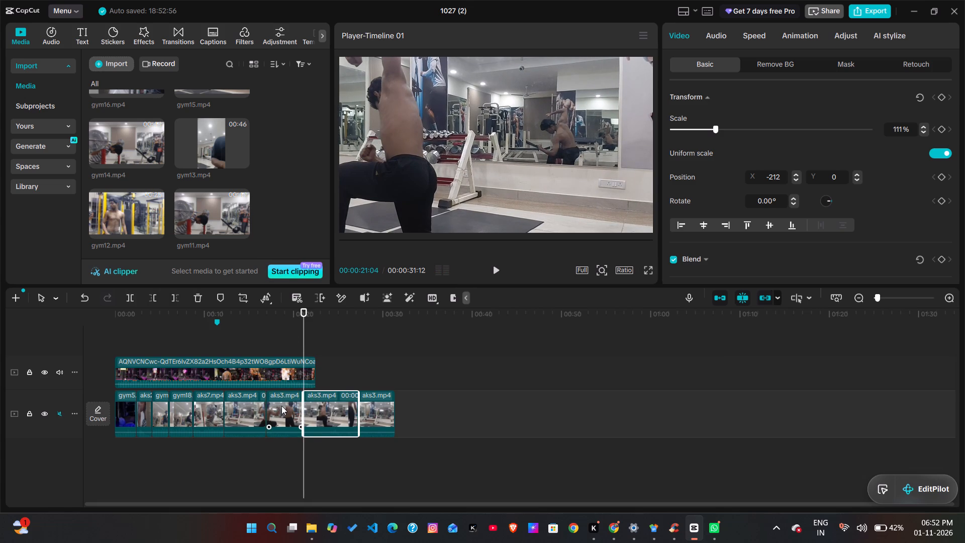
pyautogui.press('Delete')
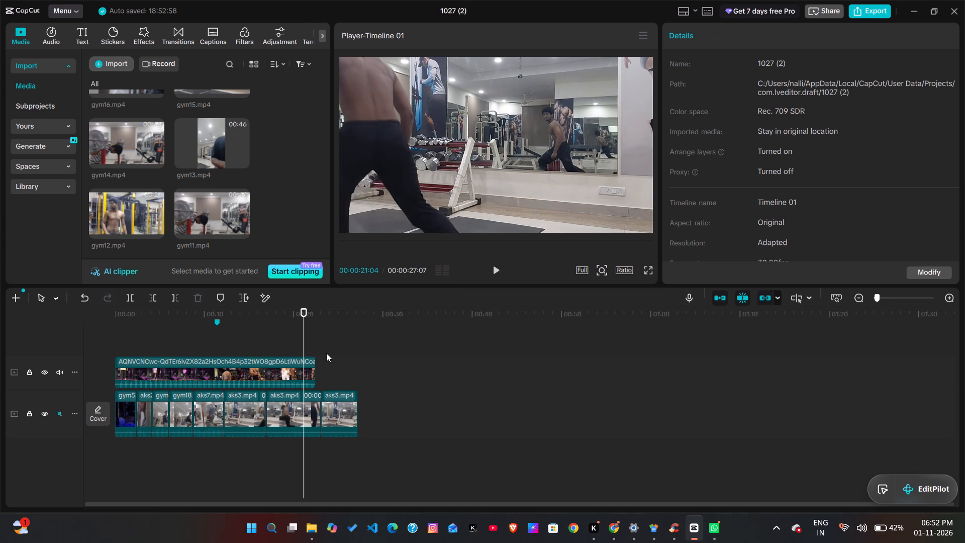
# Play through to the end of the sequence and delete the last aks3.mp4 clip.
pyautogui.press('space')
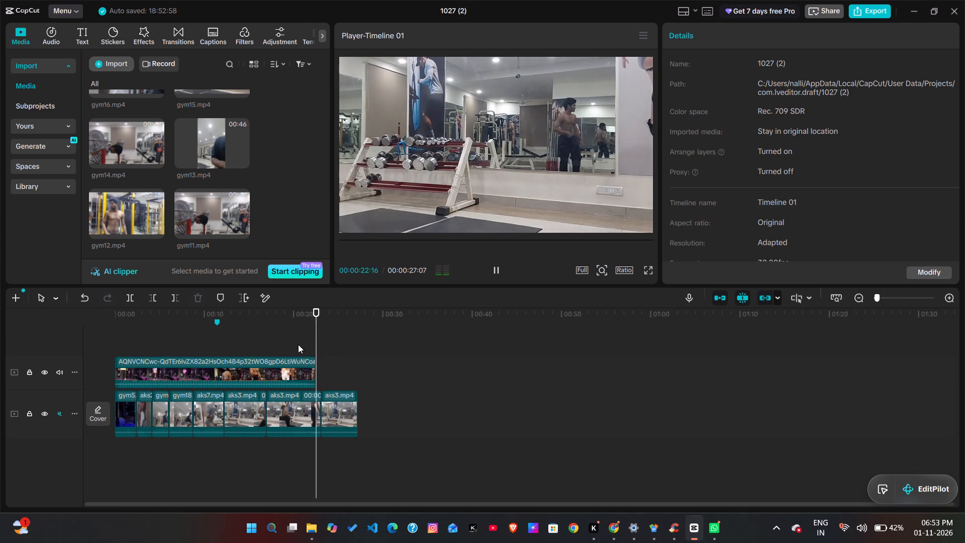
pyautogui.click(345, 423)
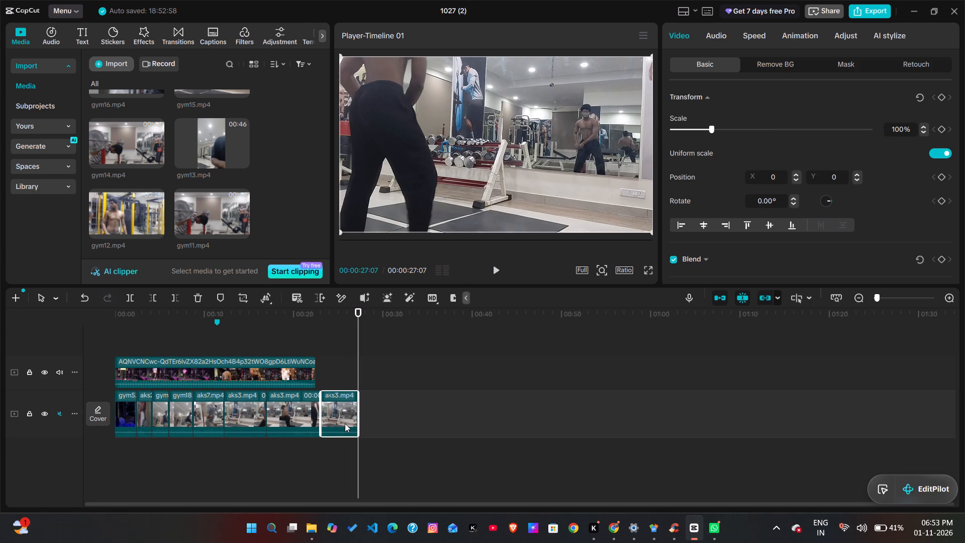
pyautogui.press('BackSpace')
# Replay the opening cuts and extend the end of the gym5.mp4 clip by about 0.7 seconds.
pyautogui.moveTo(318, 323); pyautogui.dragTo(74, 407)
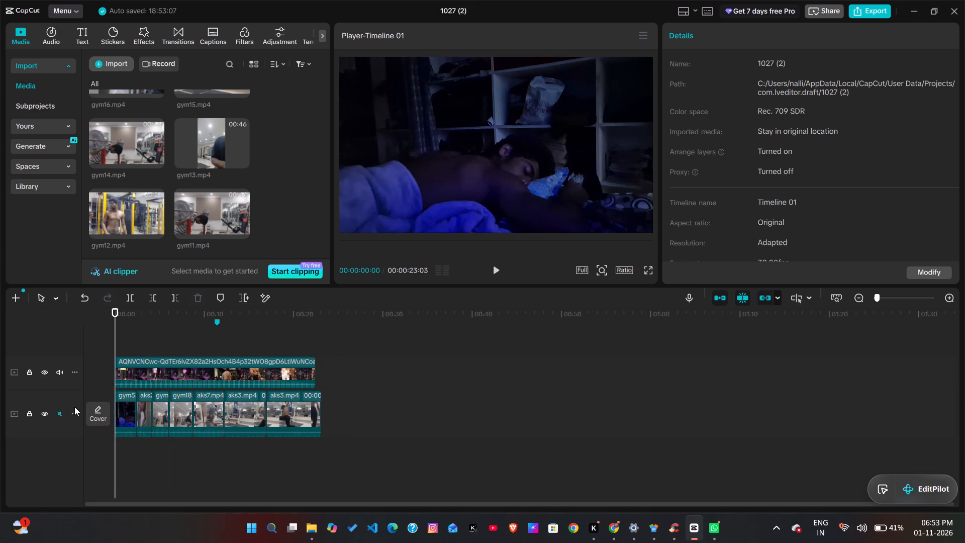
pyautogui.press('space')
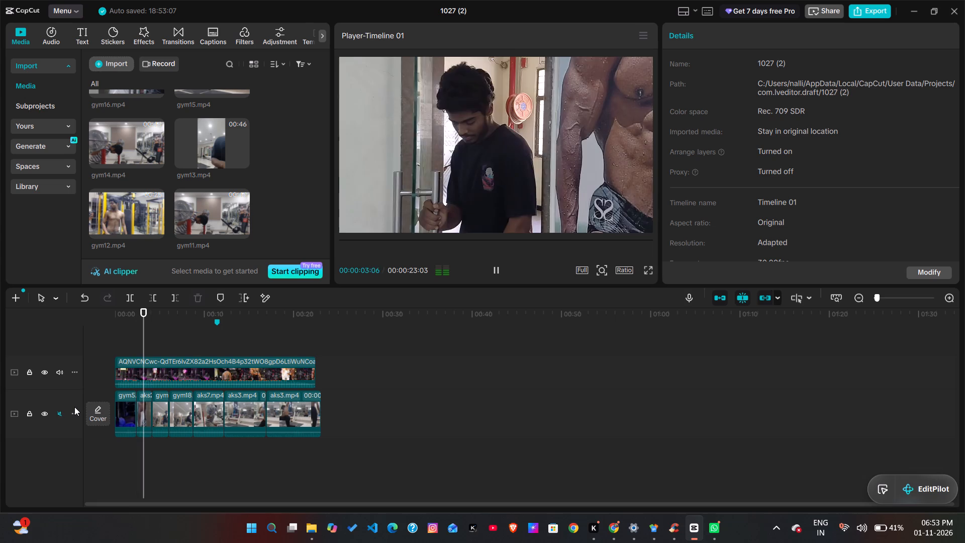
pyautogui.press('space')
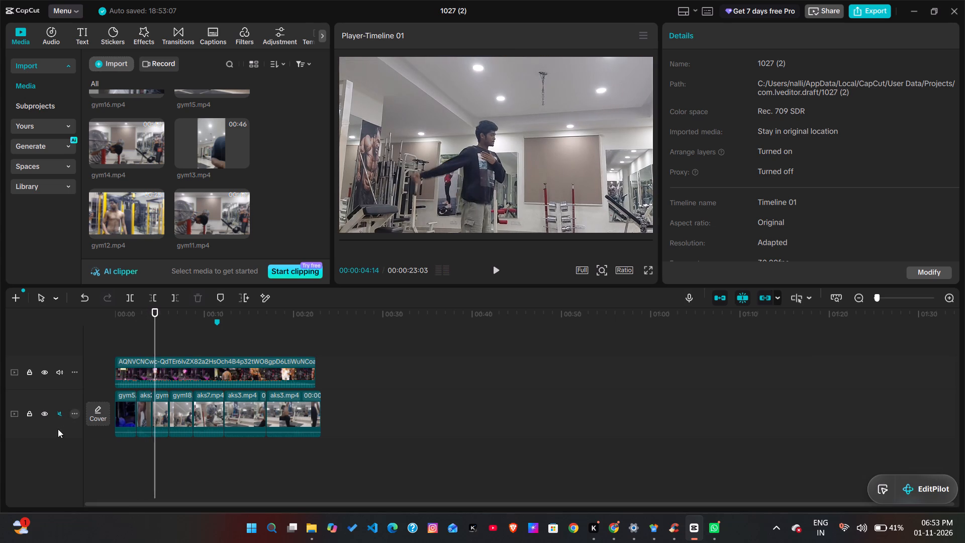
pyautogui.click(118, 408)
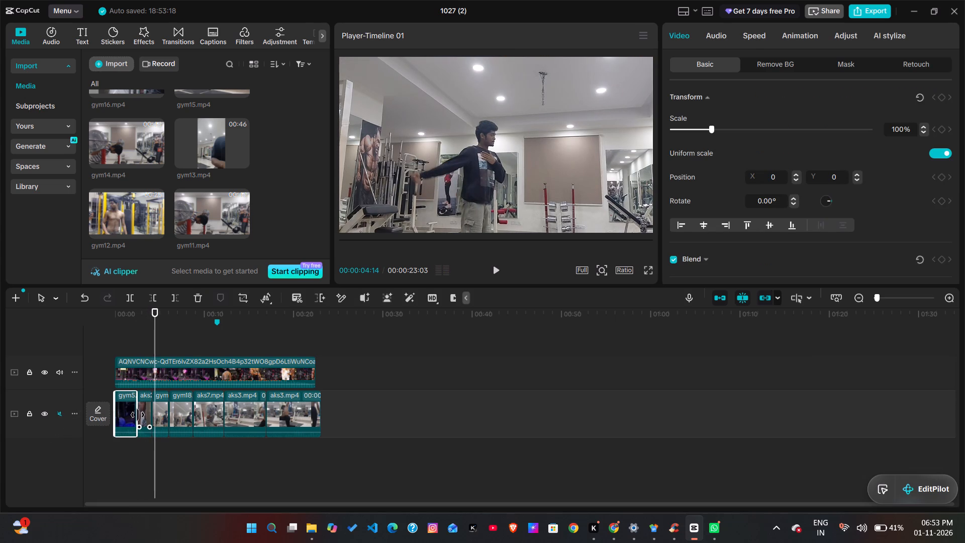
pyautogui.click(138, 415)
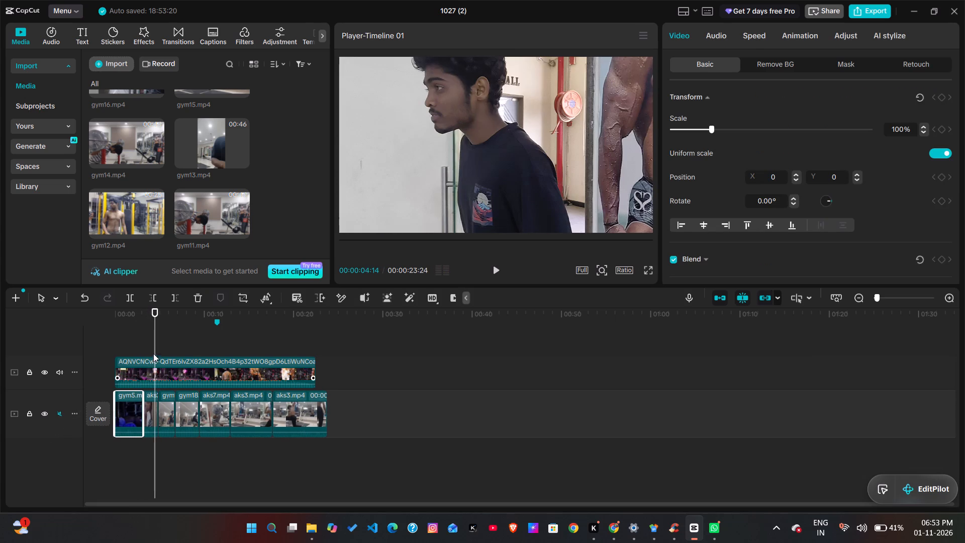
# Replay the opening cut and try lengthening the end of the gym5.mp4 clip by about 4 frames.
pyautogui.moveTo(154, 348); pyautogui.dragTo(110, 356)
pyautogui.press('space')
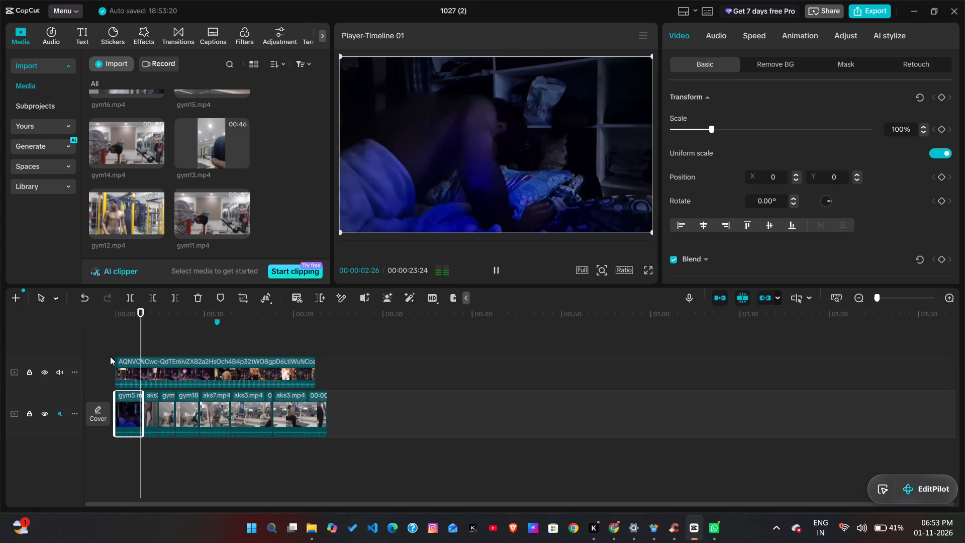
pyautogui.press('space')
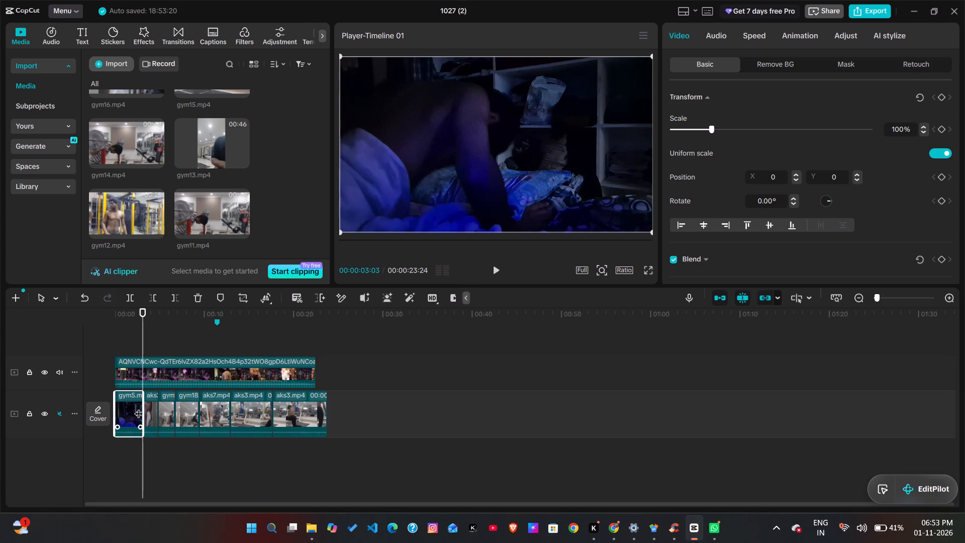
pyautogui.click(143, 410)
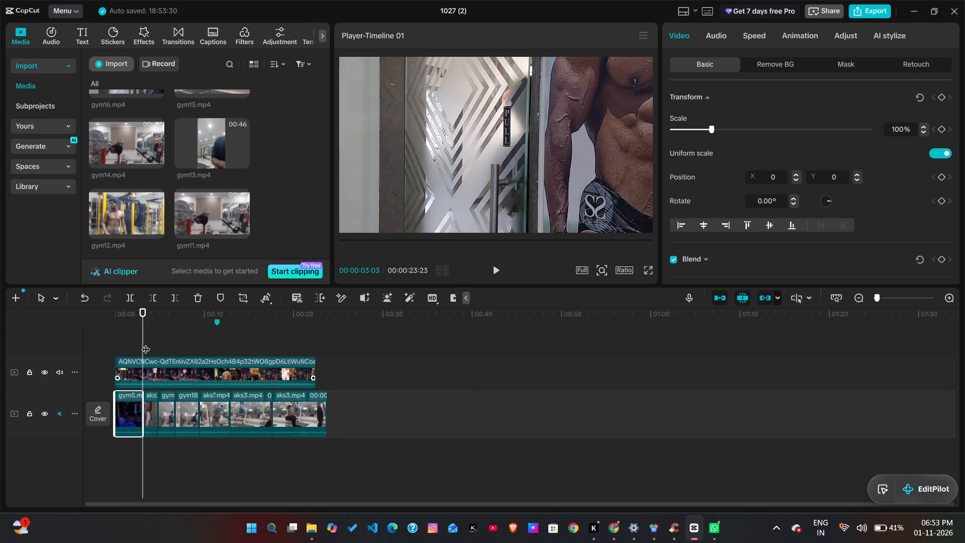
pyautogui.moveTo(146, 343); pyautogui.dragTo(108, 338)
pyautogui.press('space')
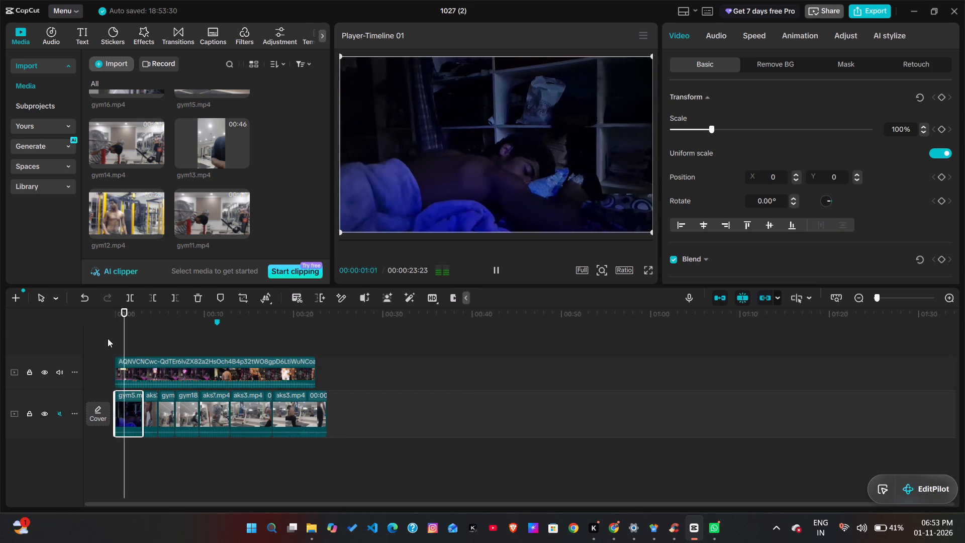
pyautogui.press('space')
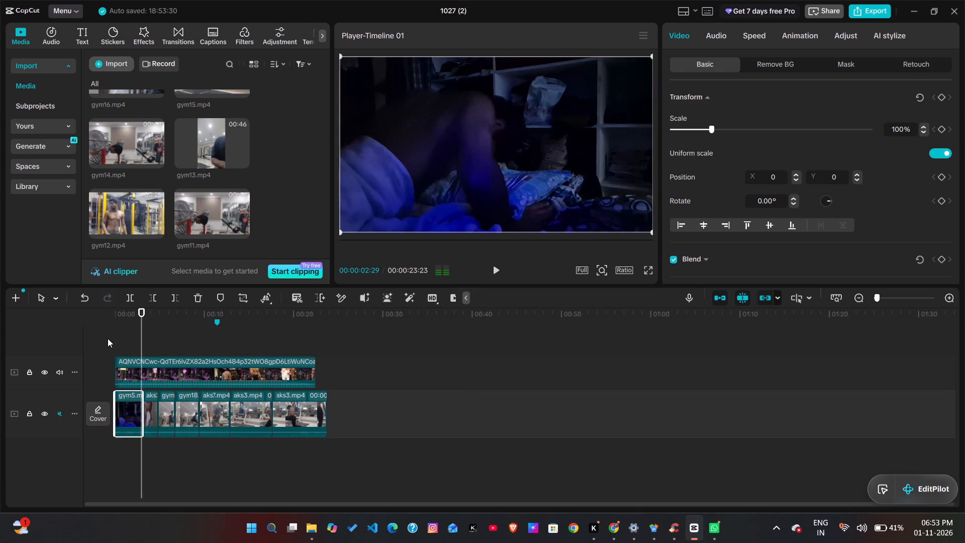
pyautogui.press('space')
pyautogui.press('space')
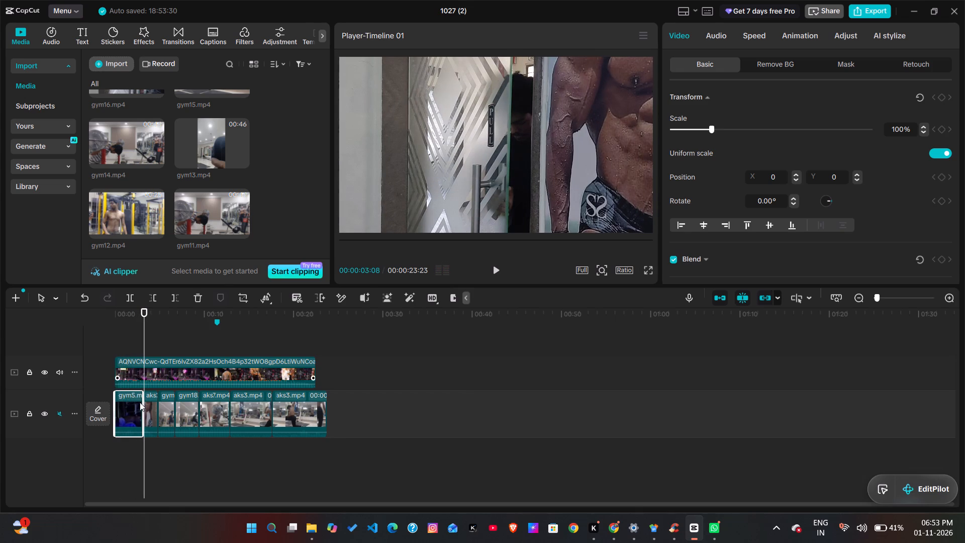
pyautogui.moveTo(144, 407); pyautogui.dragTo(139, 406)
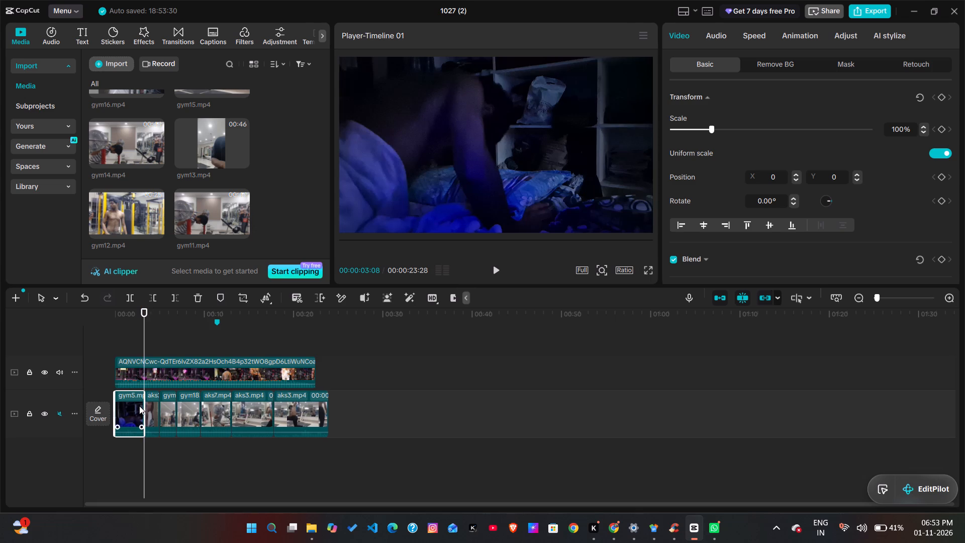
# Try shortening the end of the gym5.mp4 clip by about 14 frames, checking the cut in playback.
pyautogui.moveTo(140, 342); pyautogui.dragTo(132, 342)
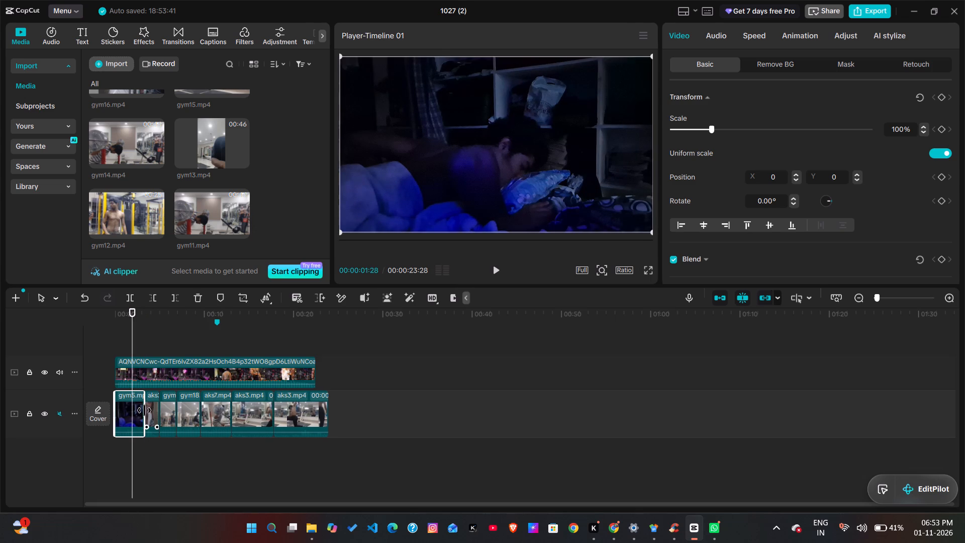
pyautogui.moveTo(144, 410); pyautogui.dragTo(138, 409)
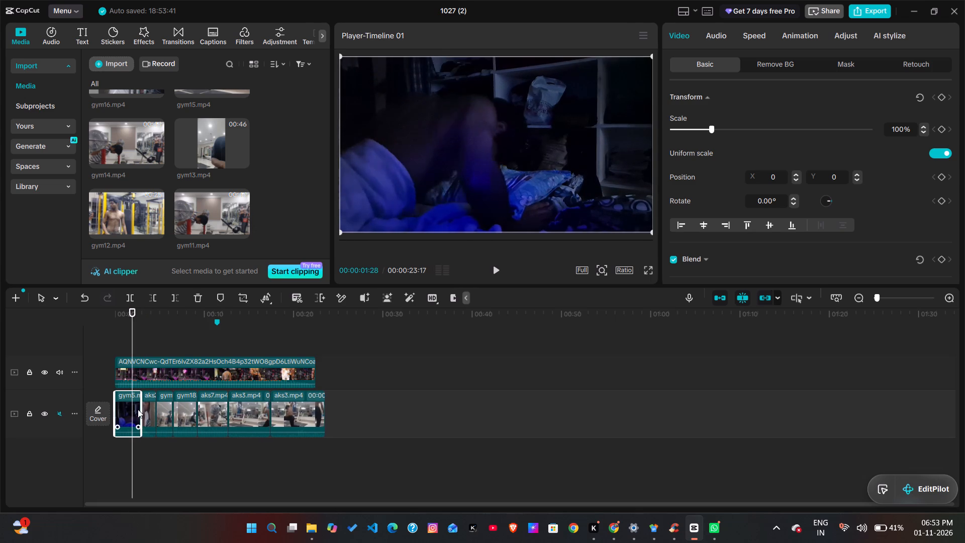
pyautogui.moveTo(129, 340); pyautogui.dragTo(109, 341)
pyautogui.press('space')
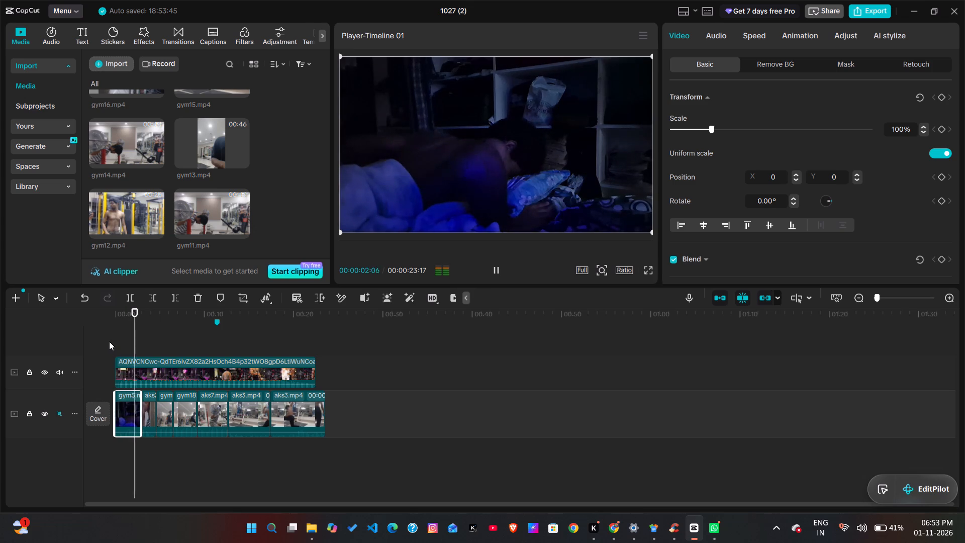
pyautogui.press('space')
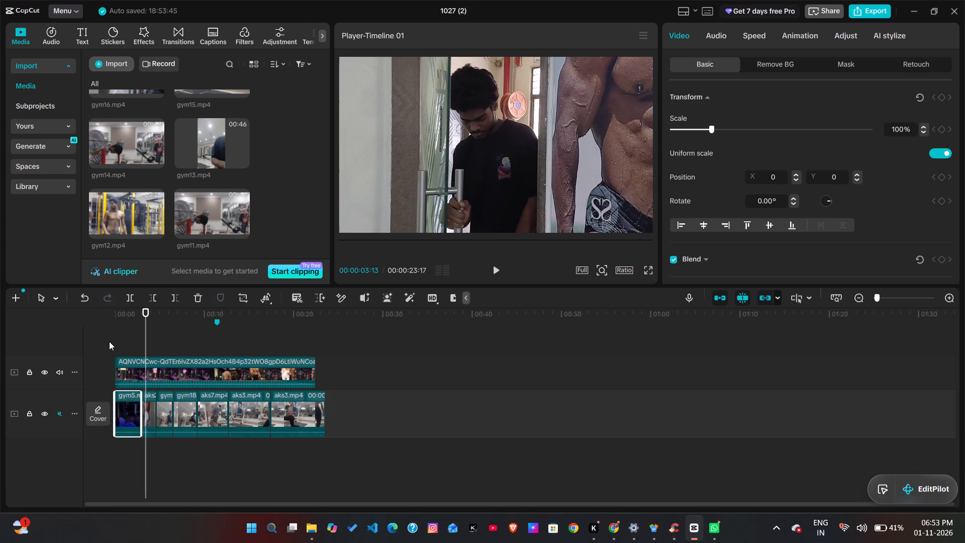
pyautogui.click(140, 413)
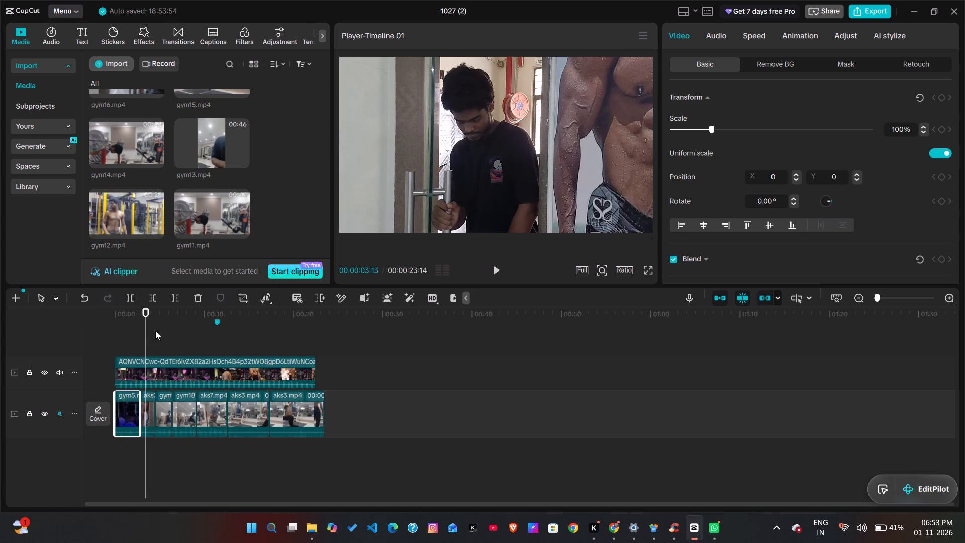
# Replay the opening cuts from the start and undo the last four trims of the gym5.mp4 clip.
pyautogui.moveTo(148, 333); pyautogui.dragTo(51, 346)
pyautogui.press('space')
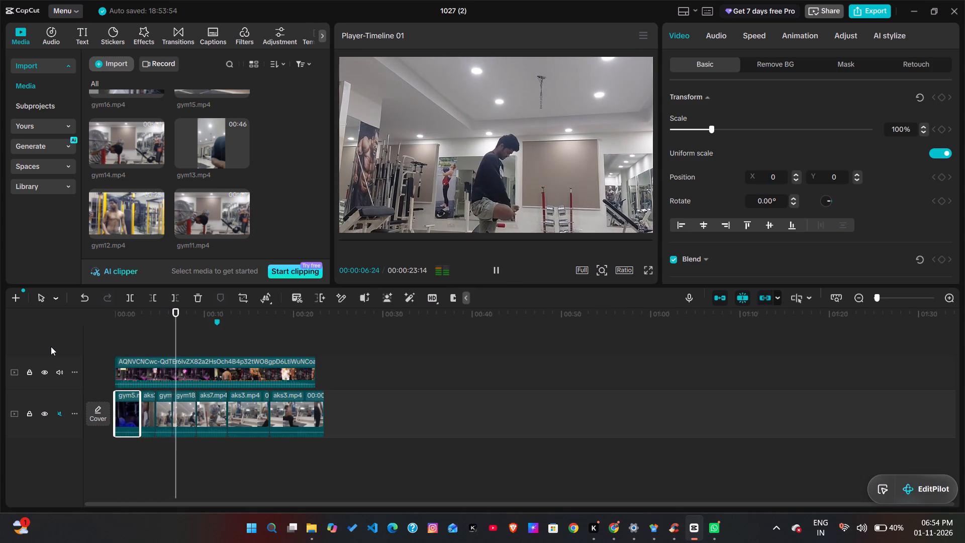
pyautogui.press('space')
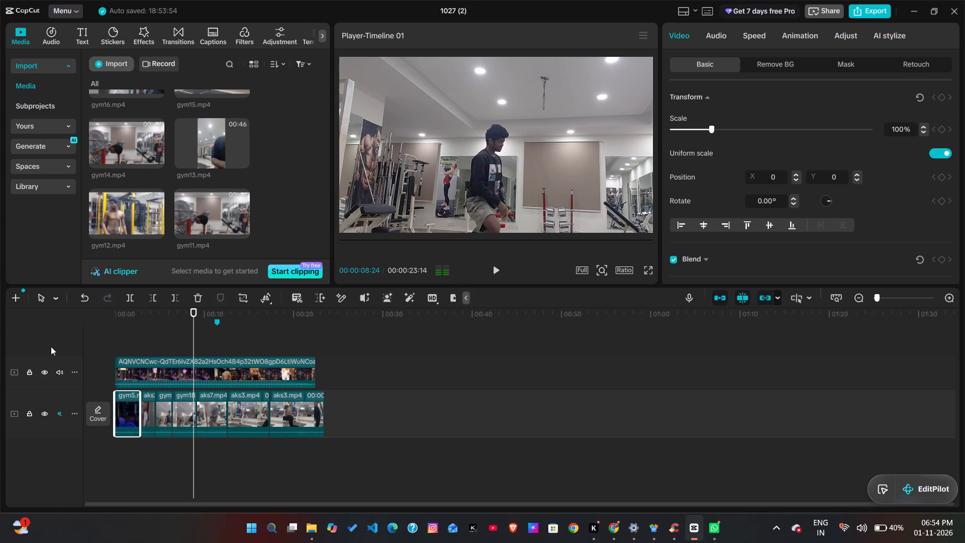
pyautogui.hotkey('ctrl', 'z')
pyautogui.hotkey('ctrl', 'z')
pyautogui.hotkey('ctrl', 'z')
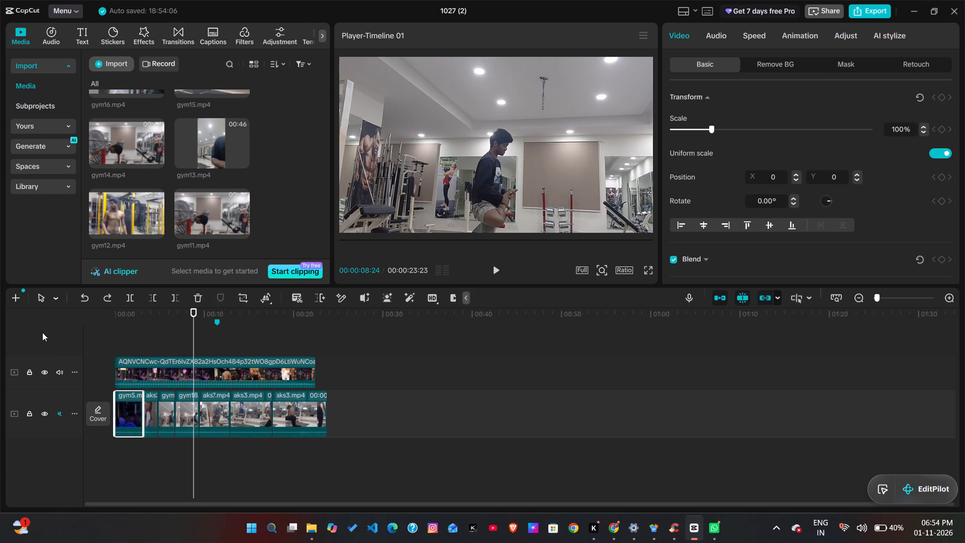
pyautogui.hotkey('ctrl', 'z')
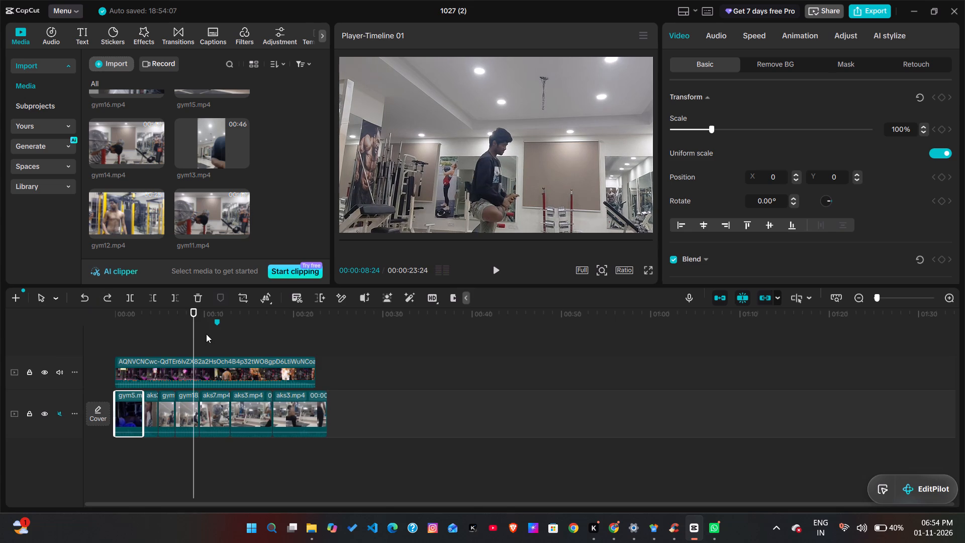
# Replay the opening in full screen and trim the end of the gym5.mp4 clip by about 10 frames.
pyautogui.moveTo(196, 329); pyautogui.dragTo(38, 362)
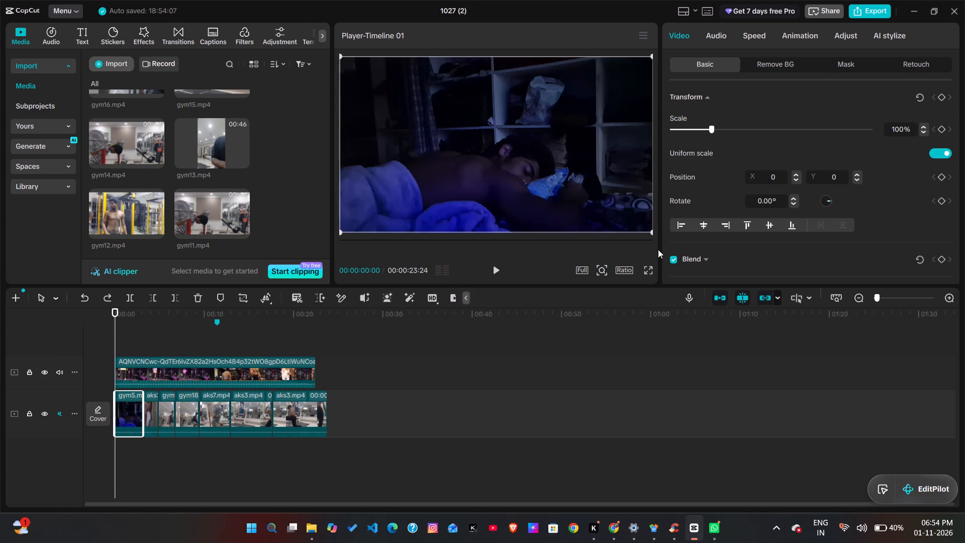
pyautogui.click(649, 276)
pyautogui.click(648, 272)
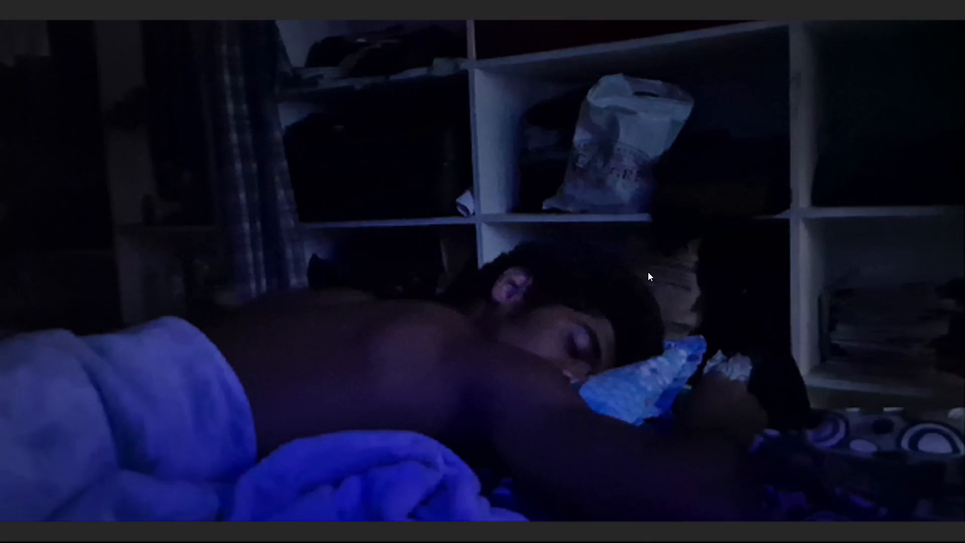
pyautogui.press('space')
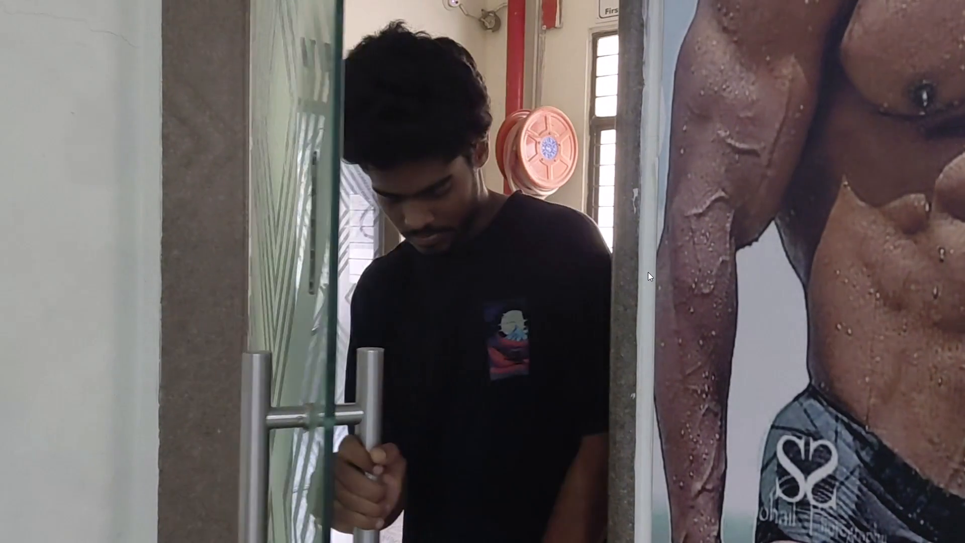
pyautogui.press('space')
pyautogui.press('Escape')
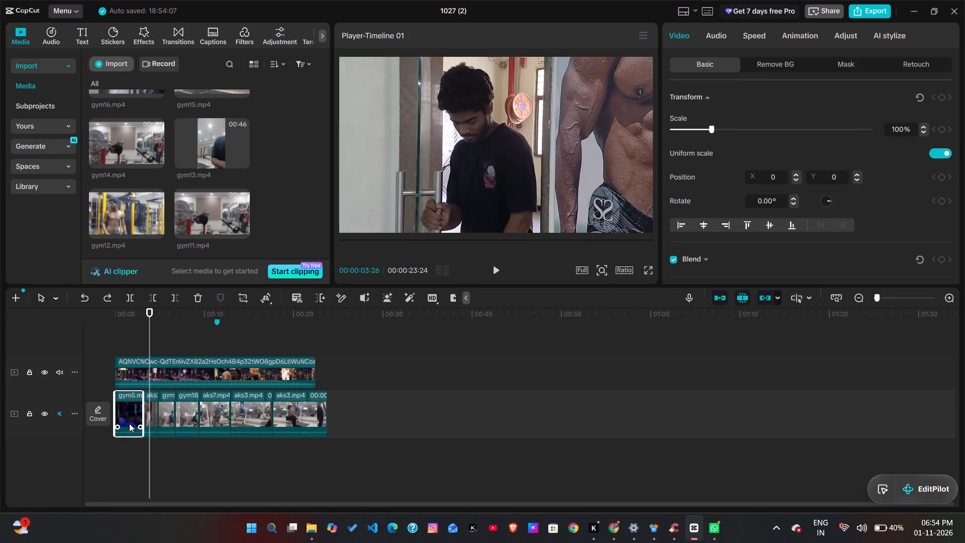
pyautogui.moveTo(143, 413); pyautogui.dragTo(138, 413)
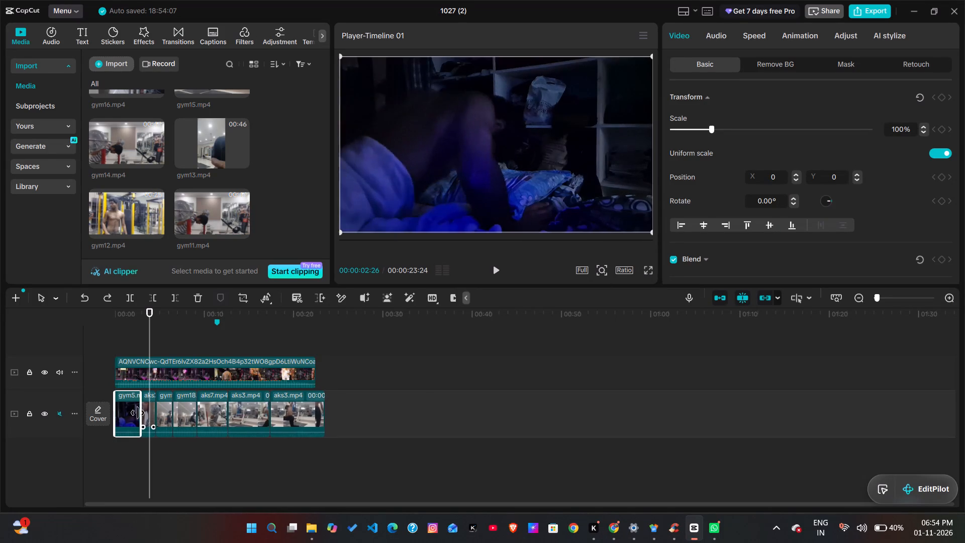
pyautogui.moveTo(138, 413); pyautogui.dragTo(137, 413)
# Play the whole sequence in full screen from the start to check the cuts and the ending.
pyautogui.moveTo(149, 341); pyautogui.dragTo(103, 353)
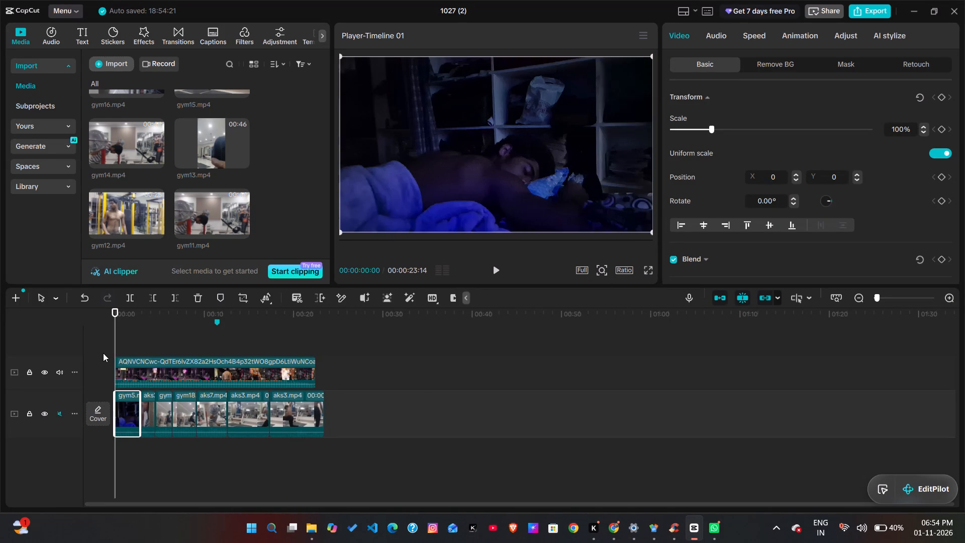
pyautogui.click(650, 270)
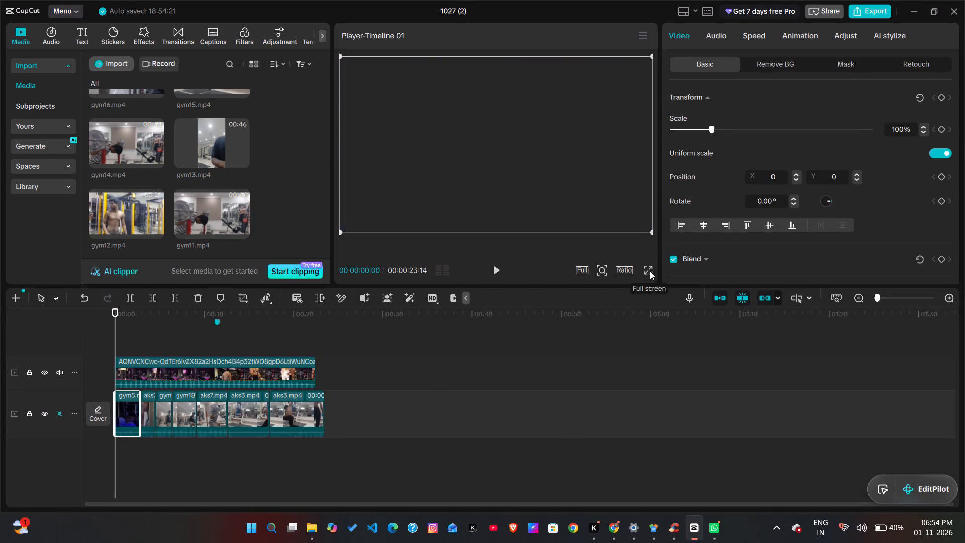
pyautogui.press('space')
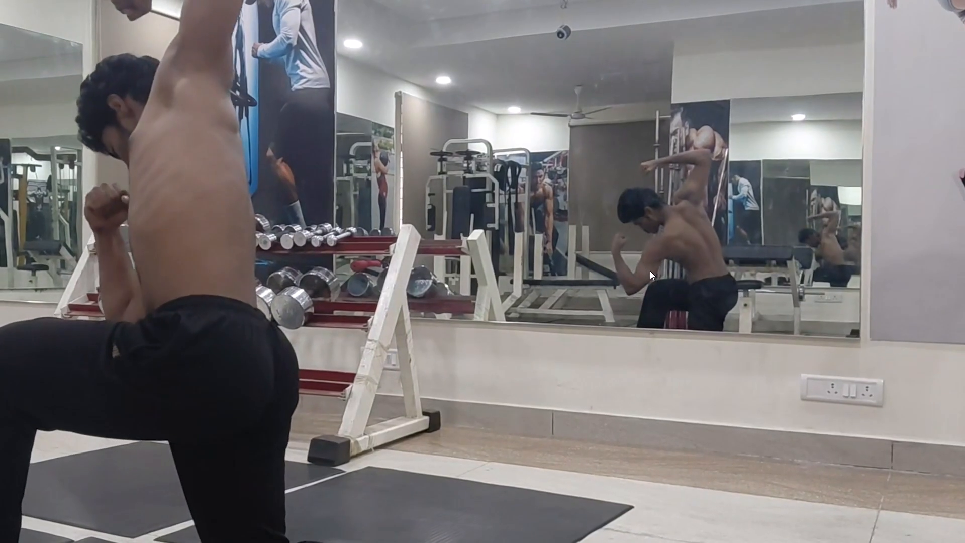
pyautogui.press('space')
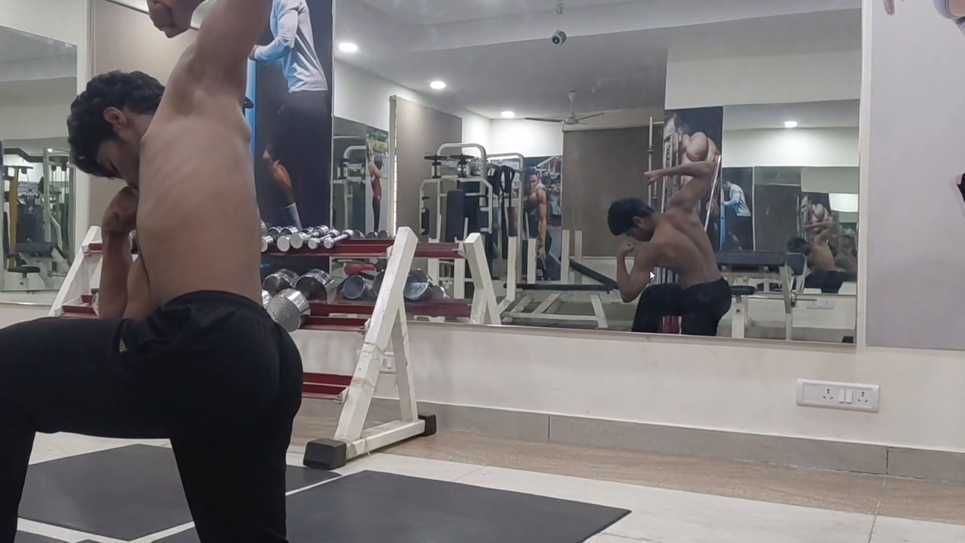
pyautogui.press('space')
pyautogui.press('space')
pyautogui.press('space')
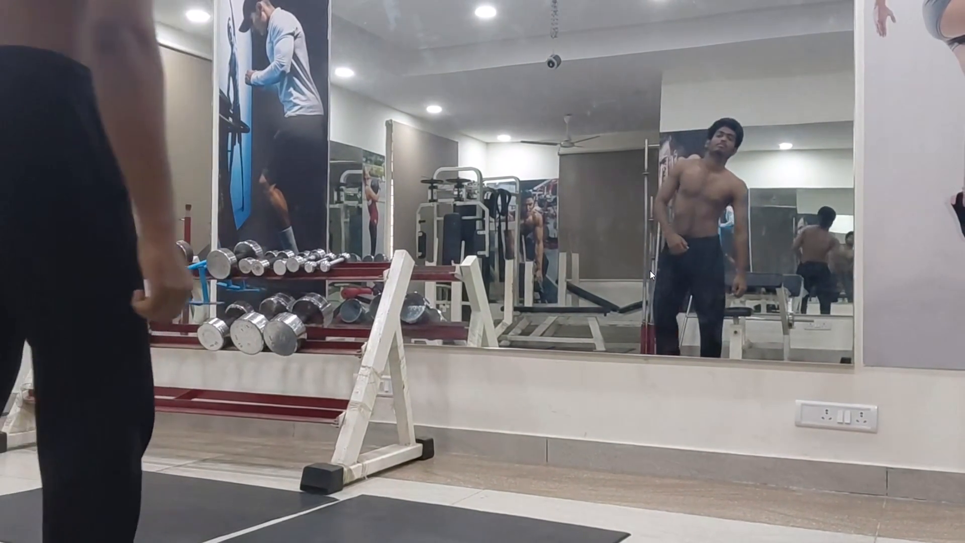
pyautogui.press('space')
pyautogui.press('Escape')
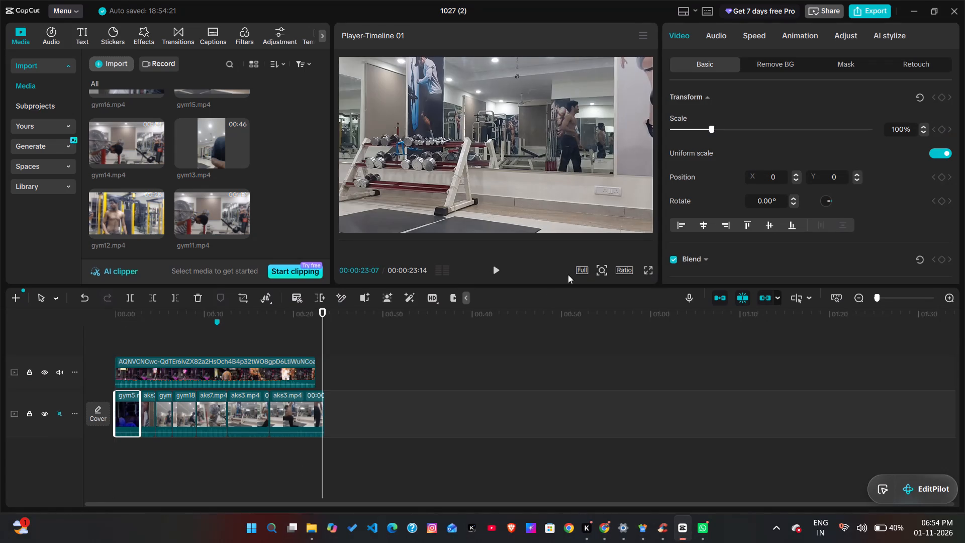
# Trim the end of the last aks3.mp4 clip to about 00:00:22:15, in line with the end of the reference clip.
pyautogui.click(305, 408)
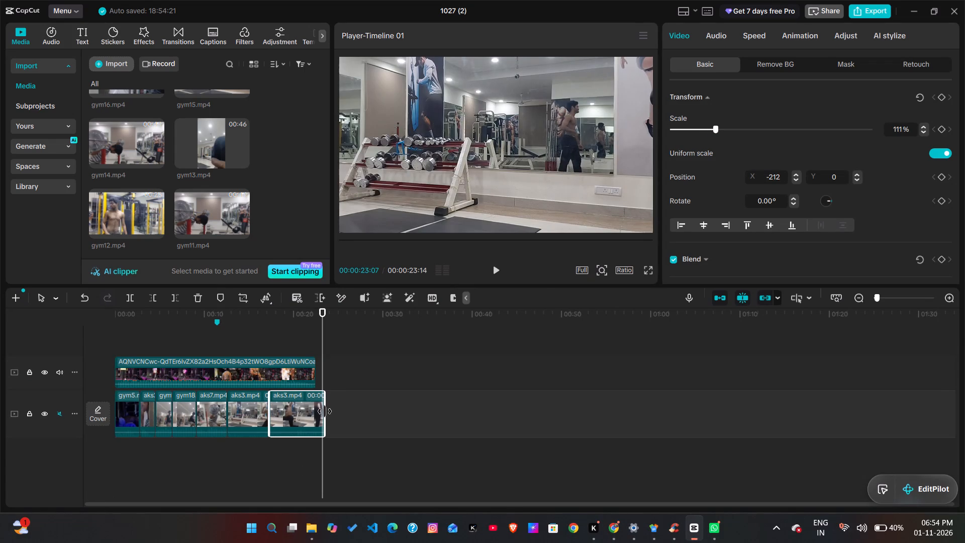
pyautogui.moveTo(326, 412); pyautogui.dragTo(316, 409)
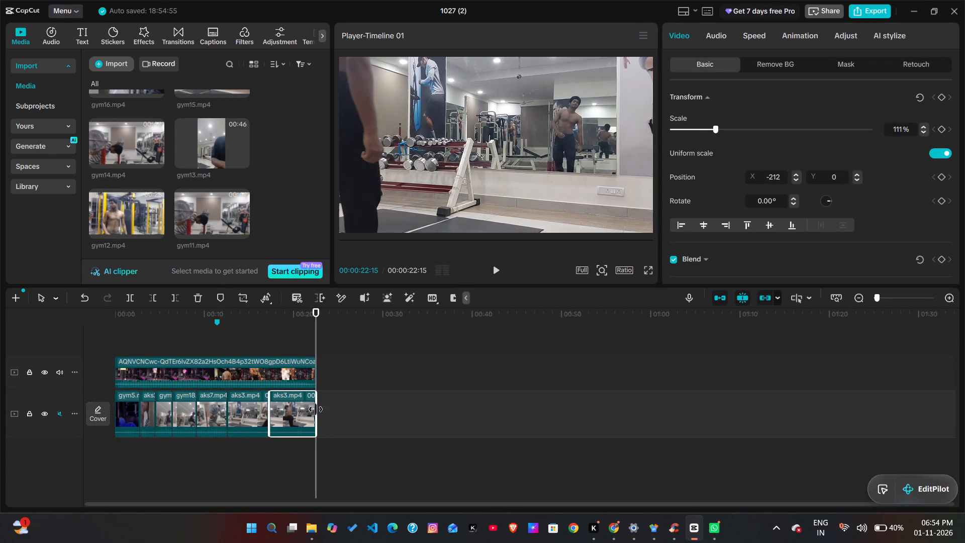
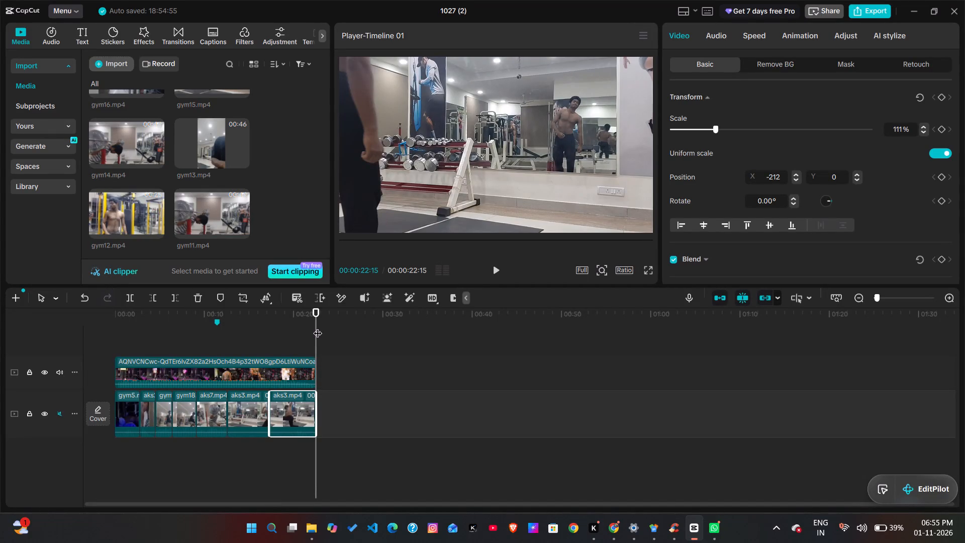
# Replay the opening cut and trim the start of the gym5.mp4 clip by about half a second.
pyautogui.moveTo(318, 327); pyautogui.dragTo(0, 379)
pyautogui.press('space')
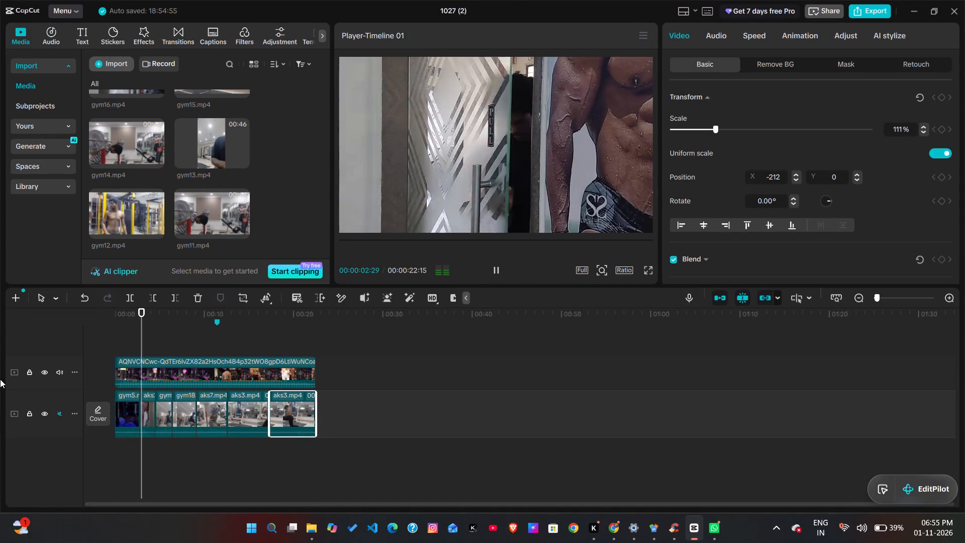
pyautogui.press('space')
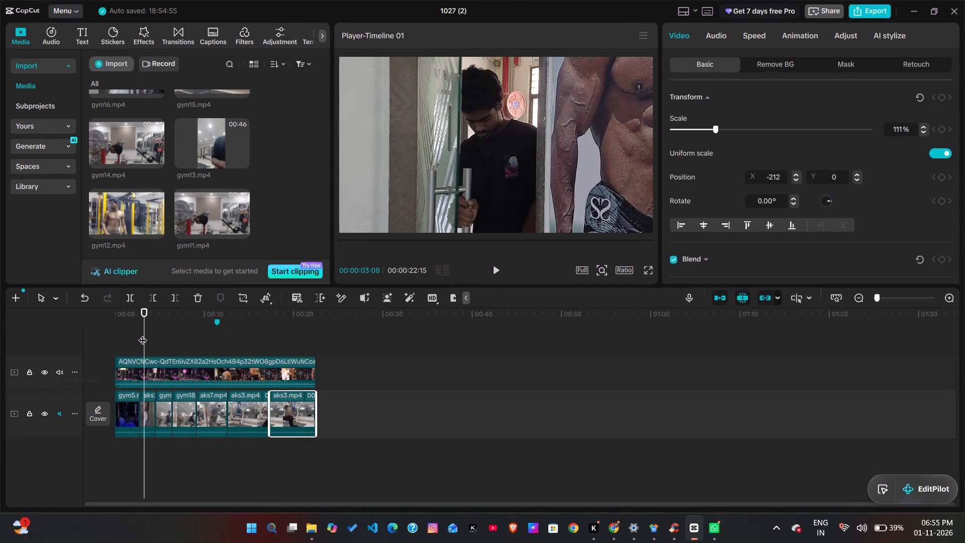
pyautogui.moveTo(143, 334); pyautogui.dragTo(128, 334)
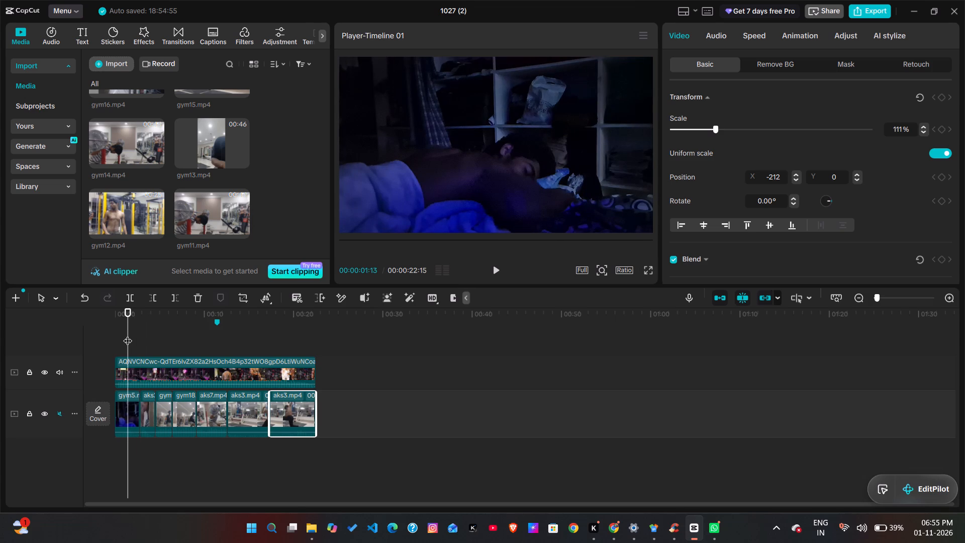
pyautogui.press('space')
pyautogui.press('space')
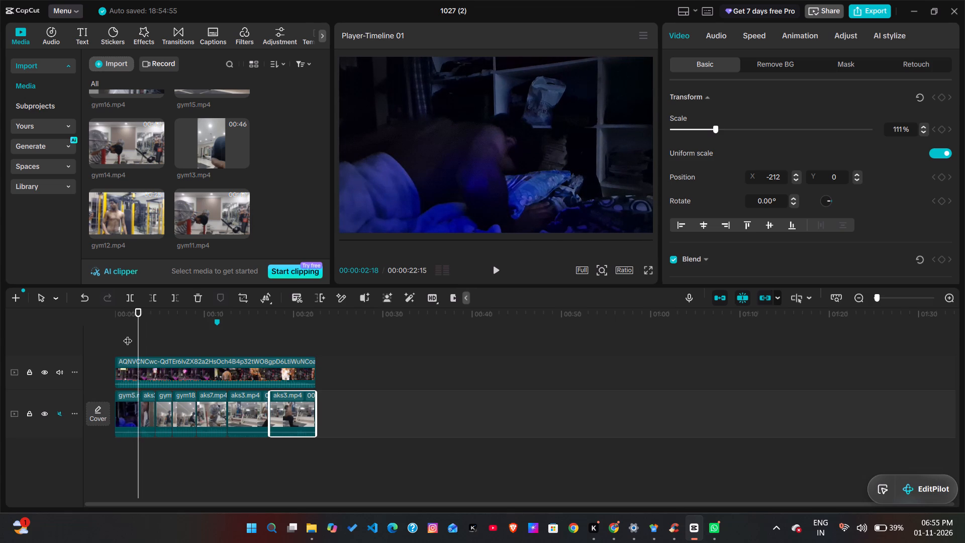
pyautogui.click(126, 415)
pyautogui.moveTo(113, 412); pyautogui.dragTo(116, 412)
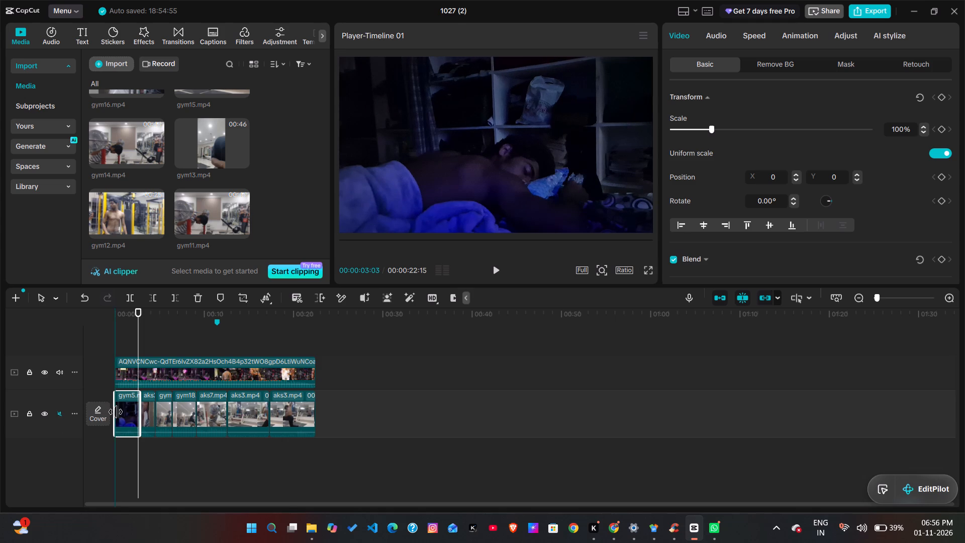
pyautogui.moveTo(116, 412); pyautogui.dragTo(119, 412)
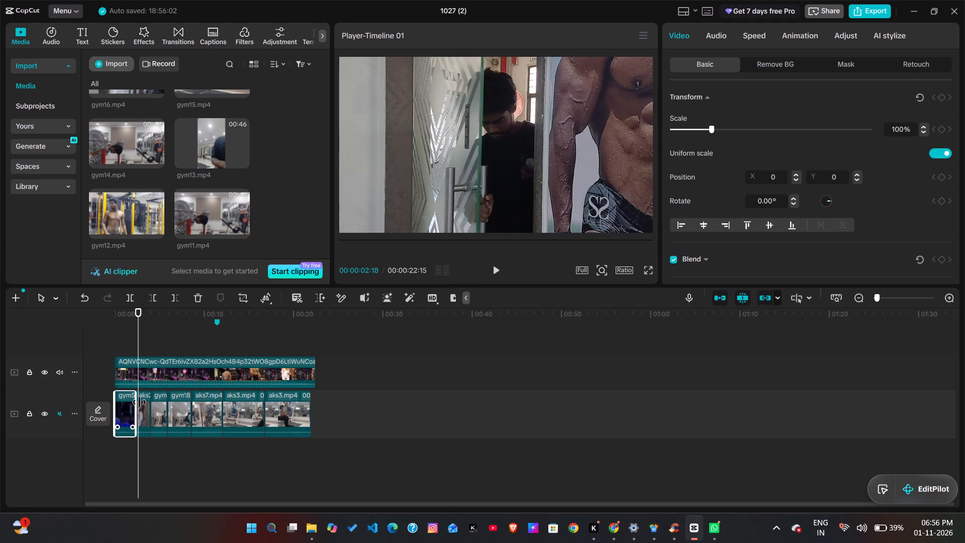
# Replay the sequence from the start and trim a few frames off the end of the gym18 clip.
pyautogui.moveTo(137, 342); pyautogui.dragTo(126, 344)
pyautogui.press('space')
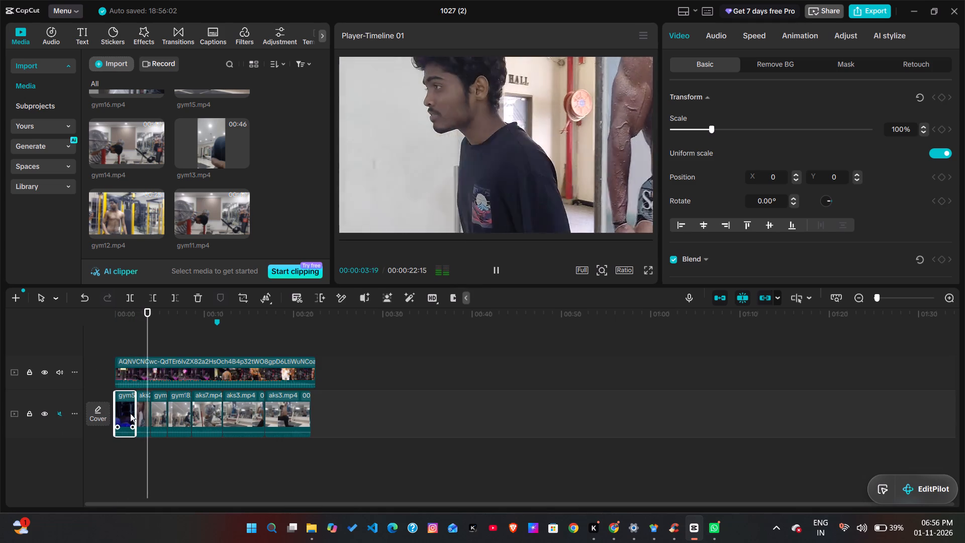
pyautogui.moveTo(152, 333); pyautogui.dragTo(87, 352)
pyautogui.press('space')
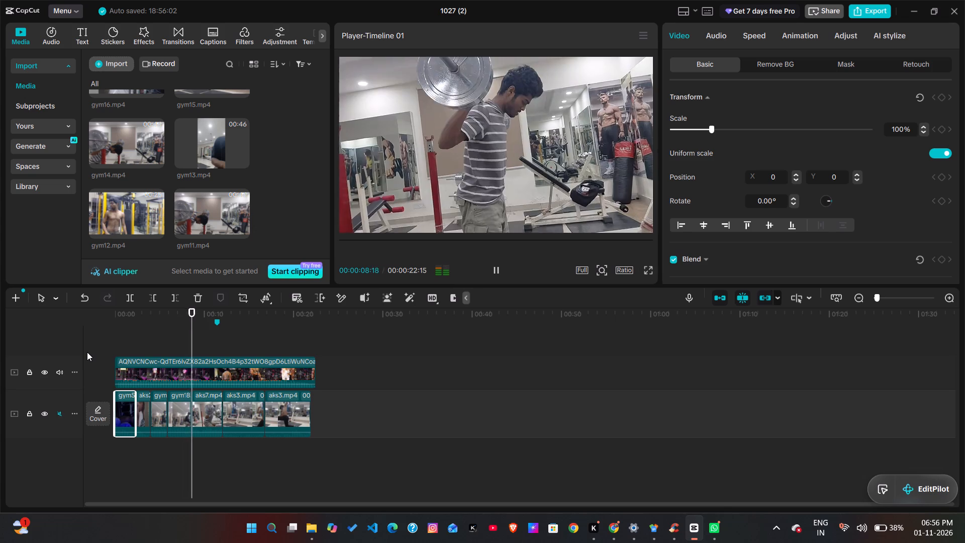
pyautogui.click(179, 406)
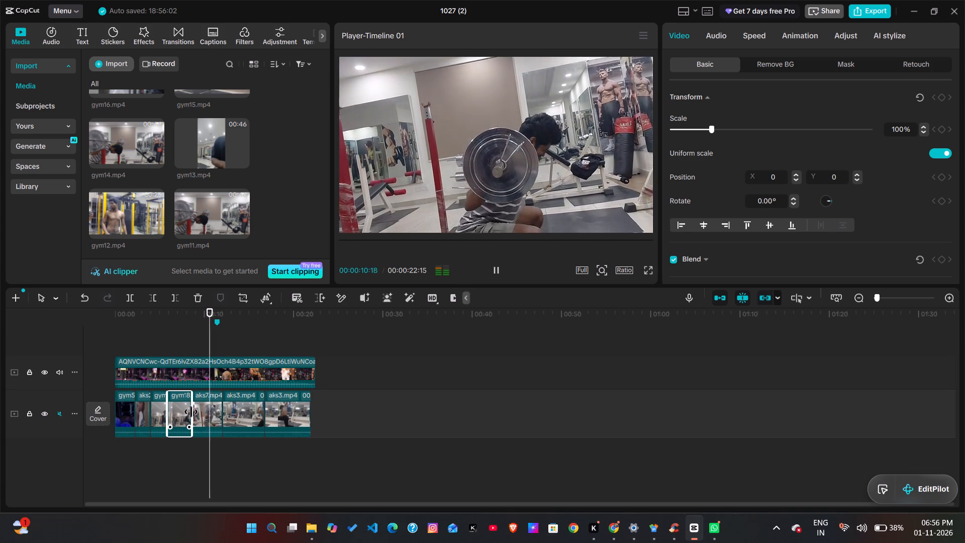
pyautogui.moveTo(191, 412); pyautogui.dragTo(186, 411)
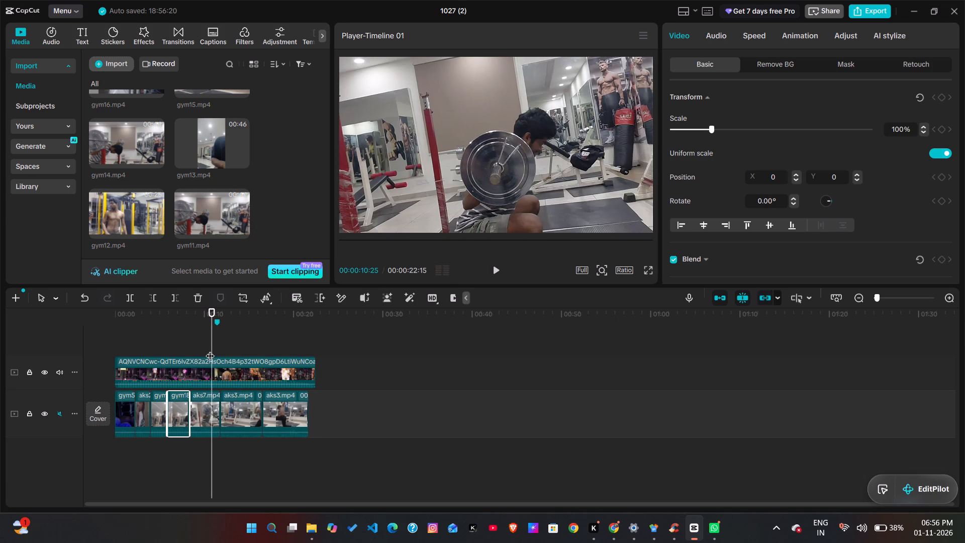
# Play through to the ending and trim the end of the last aks3.mp4 clip back to about 00:00:18:23.
pyautogui.moveTo(210, 349); pyautogui.dragTo(132, 350)
pyautogui.press('space')
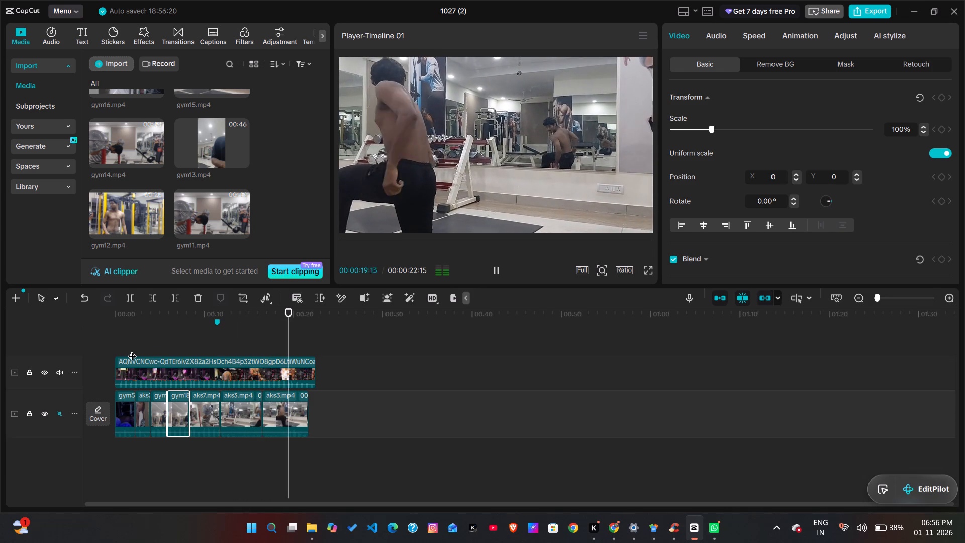
pyautogui.press('space')
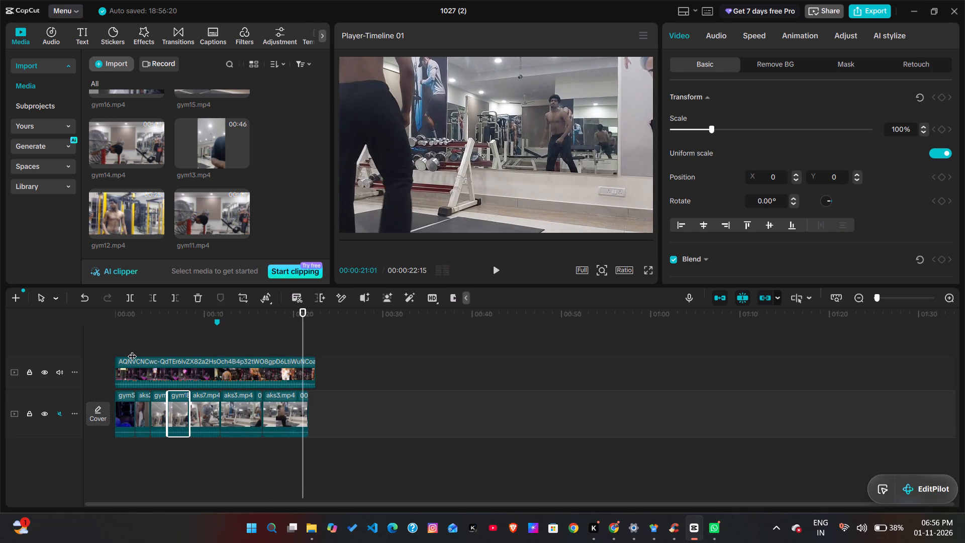
pyautogui.press('space')
pyautogui.press('space')
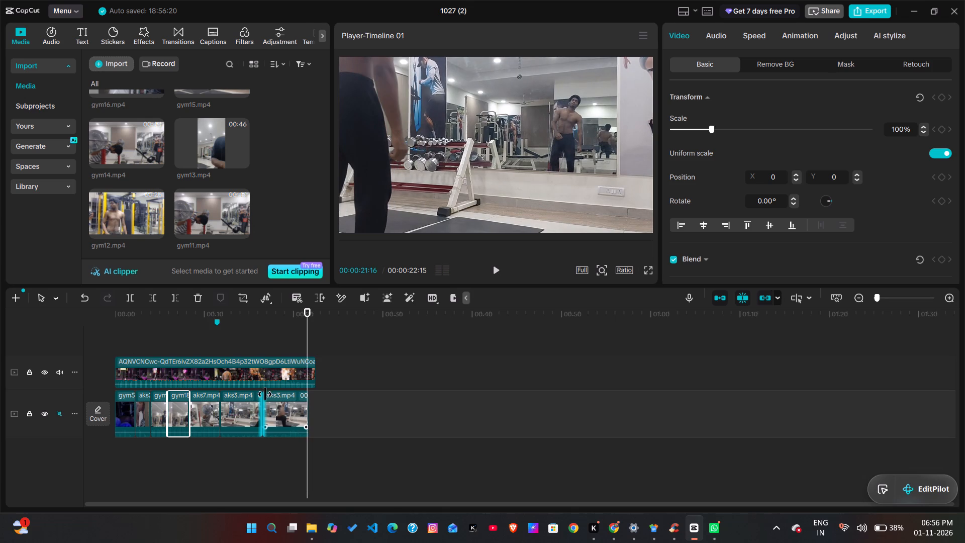
pyautogui.click(276, 407)
pyautogui.moveTo(309, 408); pyautogui.dragTo(302, 408)
pyautogui.moveTo(306, 344); pyautogui.dragTo(329, 348)
pyautogui.moveTo(306, 404); pyautogui.dragTo(303, 404)
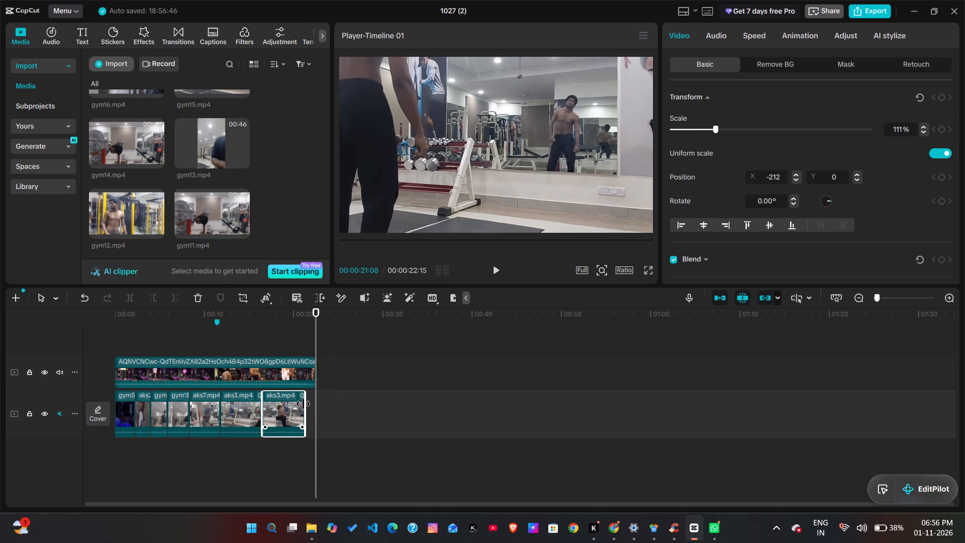
pyautogui.moveTo(303, 404); pyautogui.dragTo(298, 403)
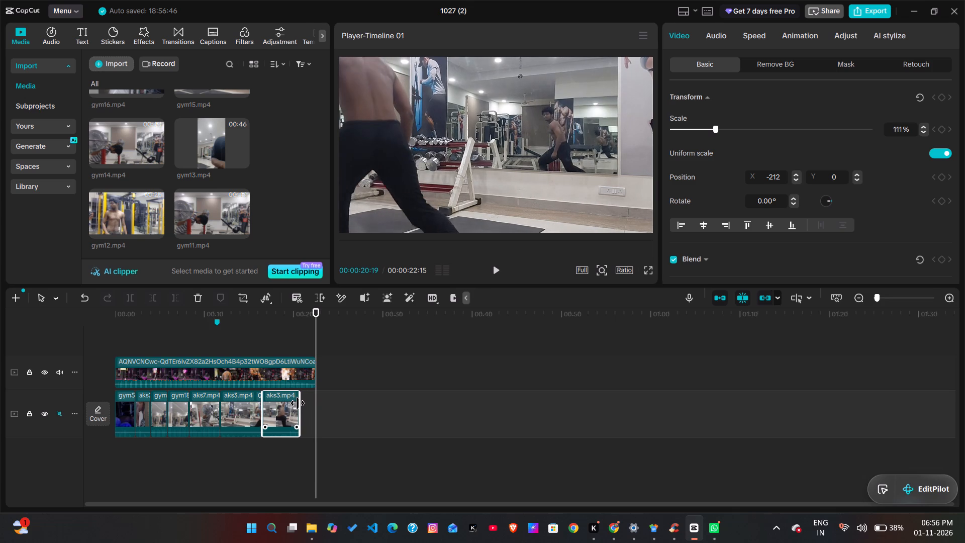
pyautogui.moveTo(298, 403); pyautogui.dragTo(289, 401)
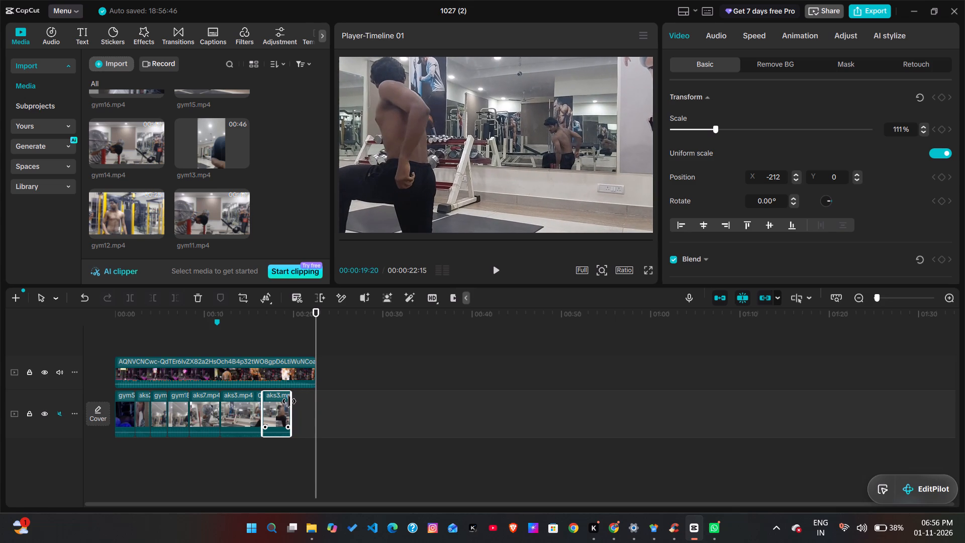
pyautogui.moveTo(289, 401); pyautogui.dragTo(287, 401)
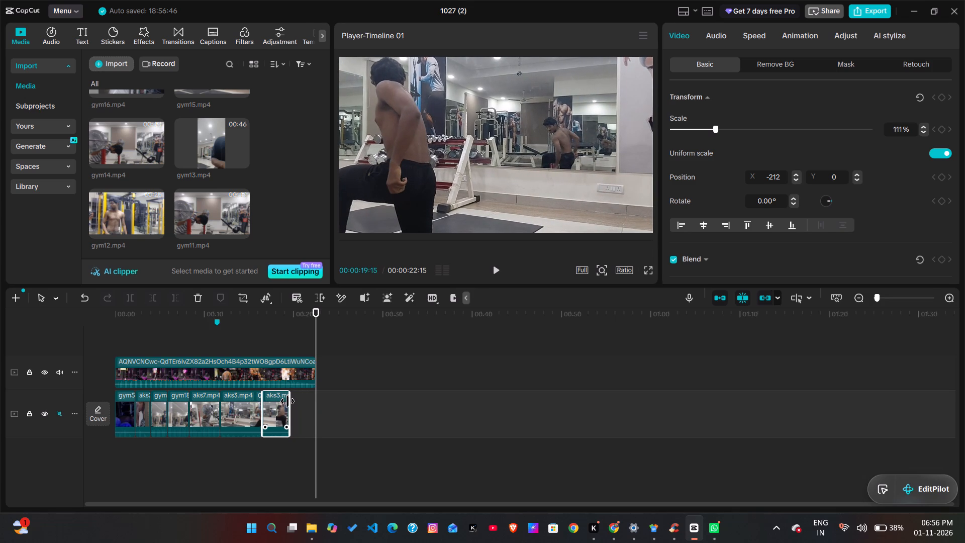
pyautogui.moveTo(287, 401); pyautogui.dragTo(281, 399)
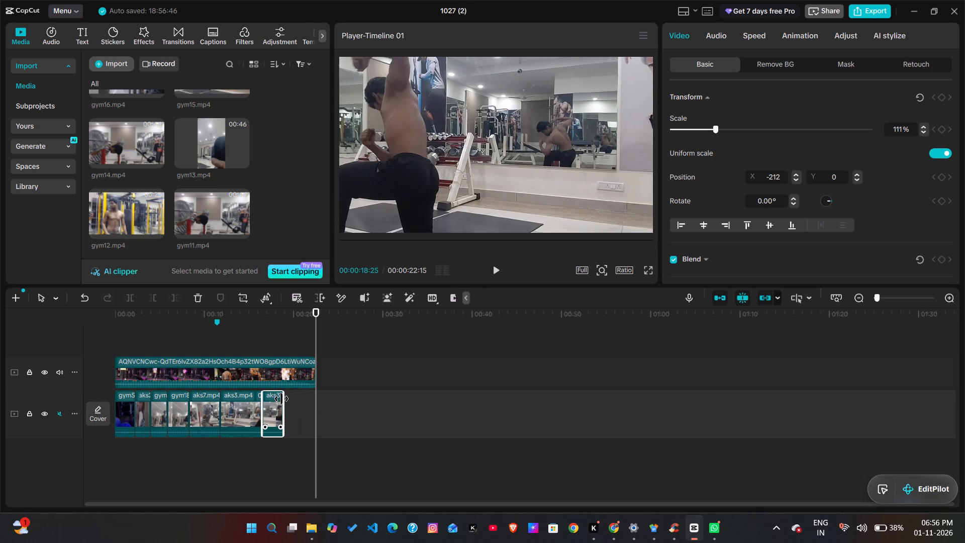
pyautogui.moveTo(281, 399); pyautogui.dragTo(281, 398)
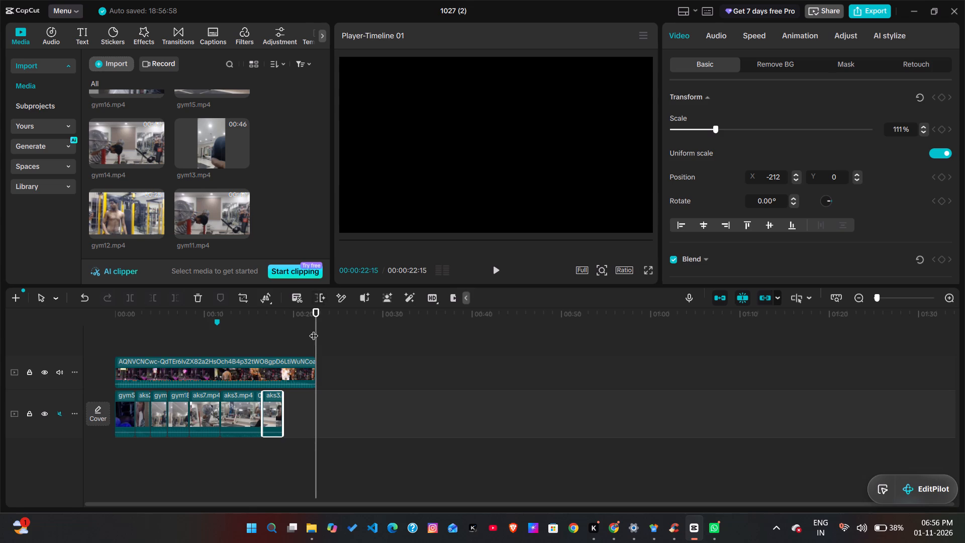
# Play the whole sequence from the start, in the preview and in full screen, to check the cuts and the ending.
pyautogui.moveTo(314, 329); pyautogui.dragTo(105, 348)
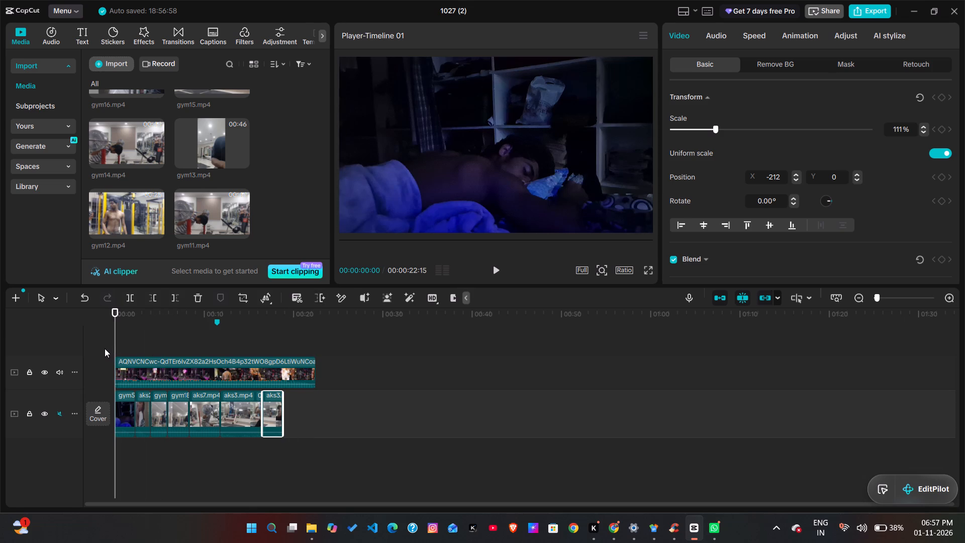
pyautogui.press('space')
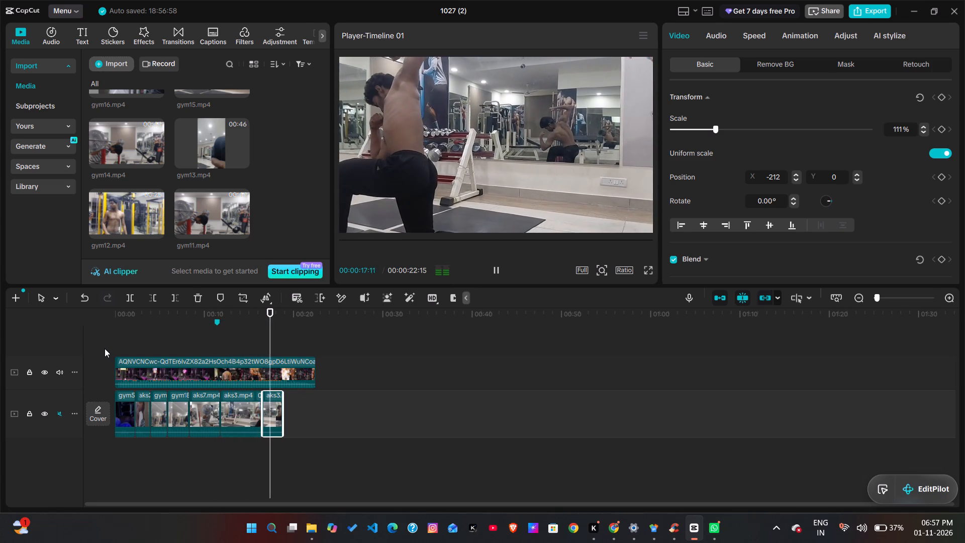
pyautogui.press('space')
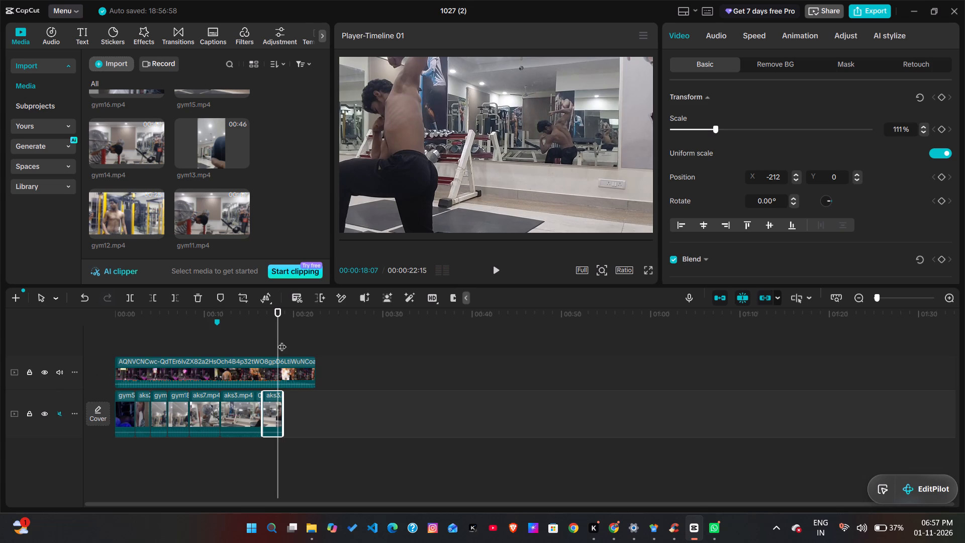
pyautogui.moveTo(280, 338); pyautogui.dragTo(285, 349)
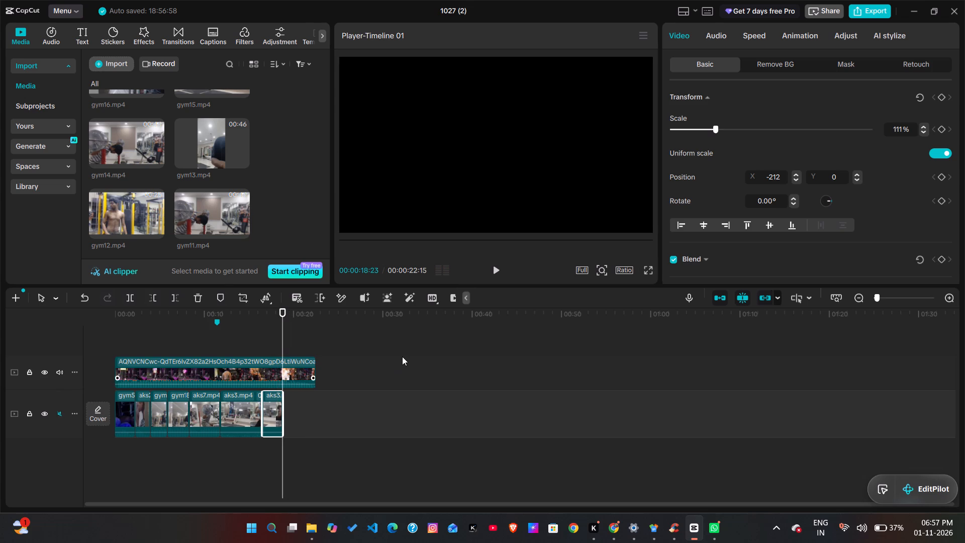
pyautogui.click(402, 356)
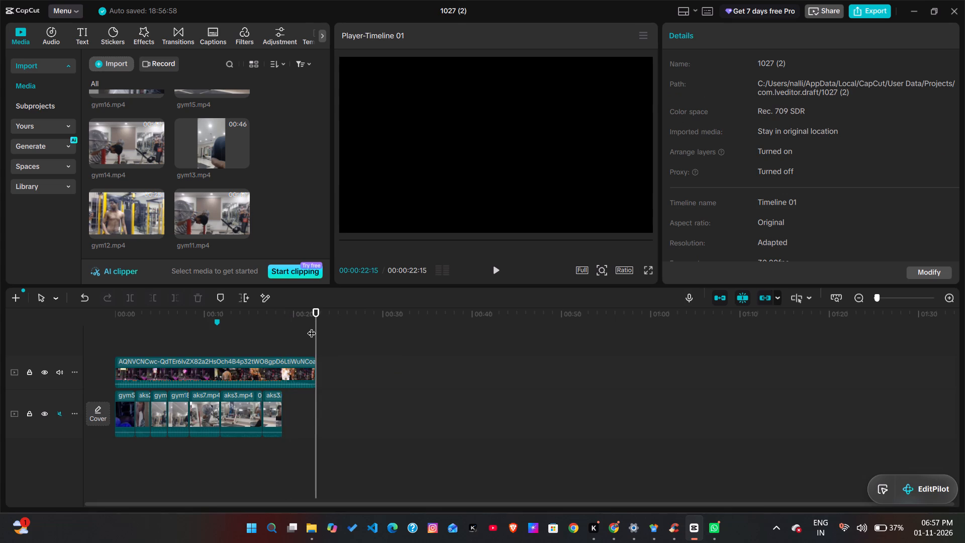
pyautogui.click(648, 273)
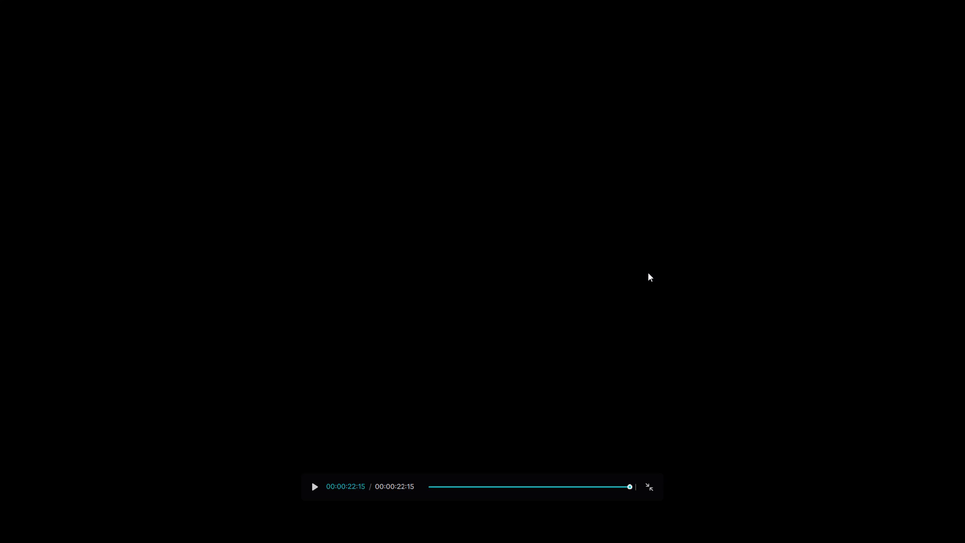
pyautogui.press('space')
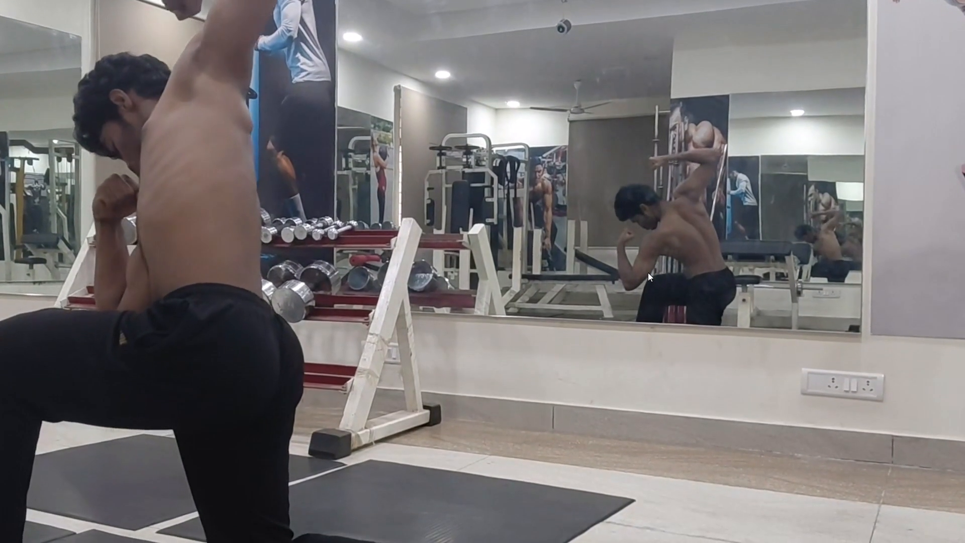
pyautogui.press('space')
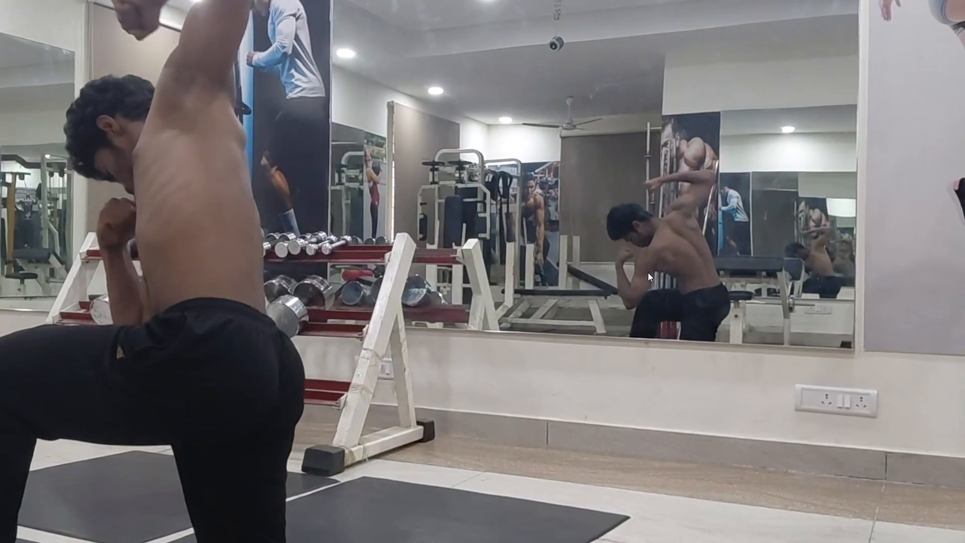
pyautogui.press('Escape')
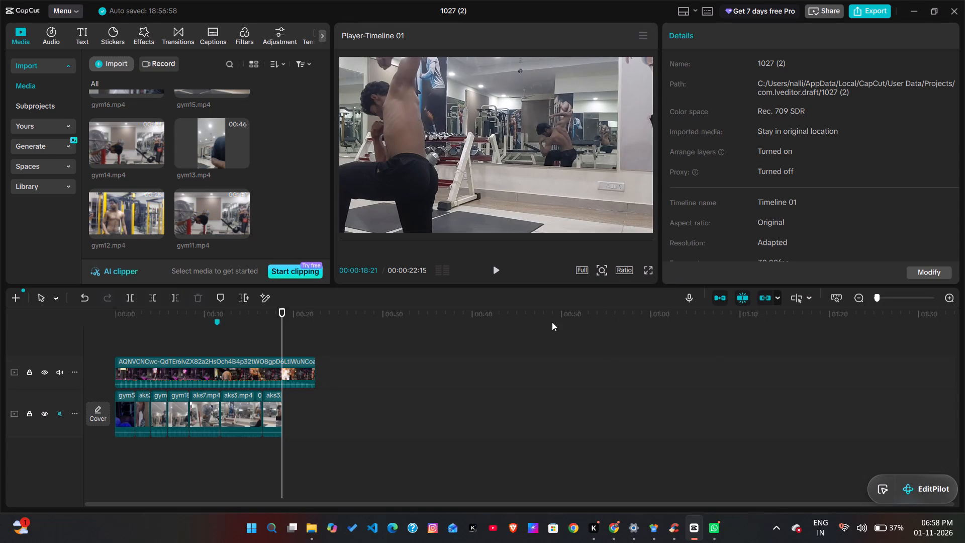